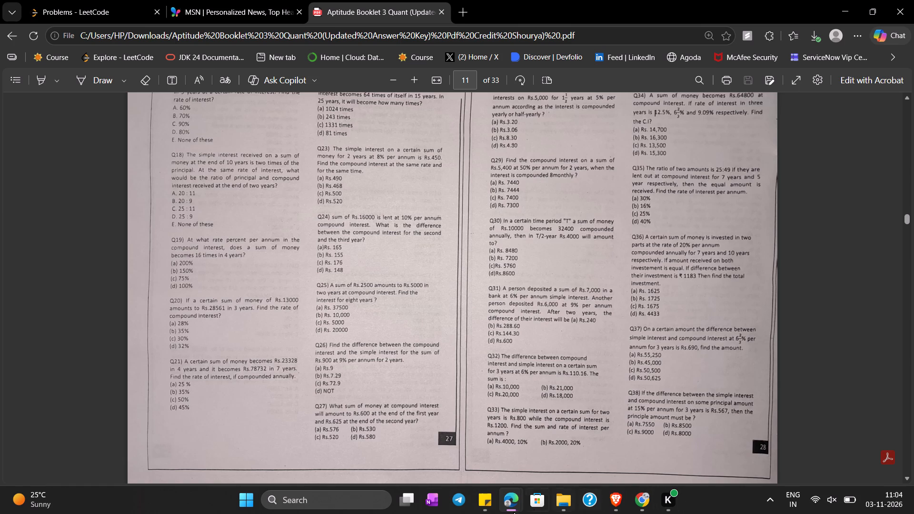
# Search the computer for Adobe Illustrator 2026 and launch it.
pyautogui.click(365, 499)
pyautogui.write('ab')
pyautogui.press('BackSpace')
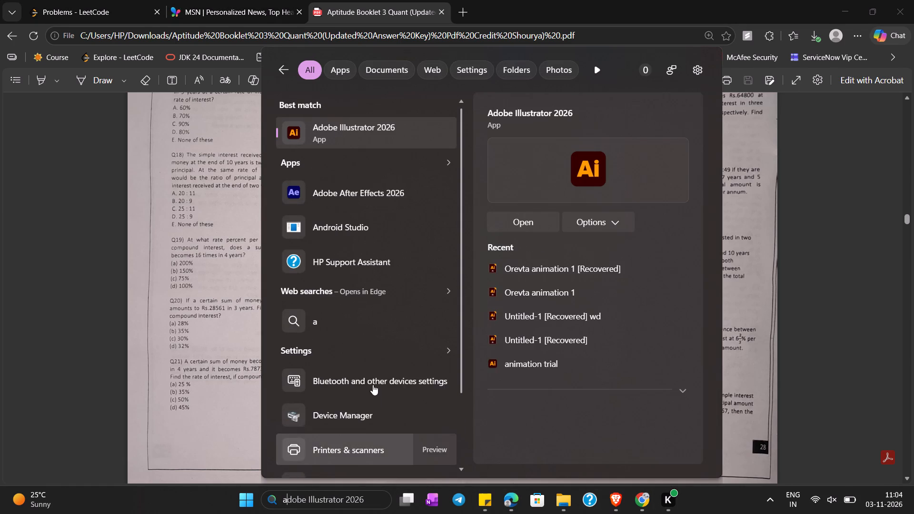
pyautogui.click(377, 135)
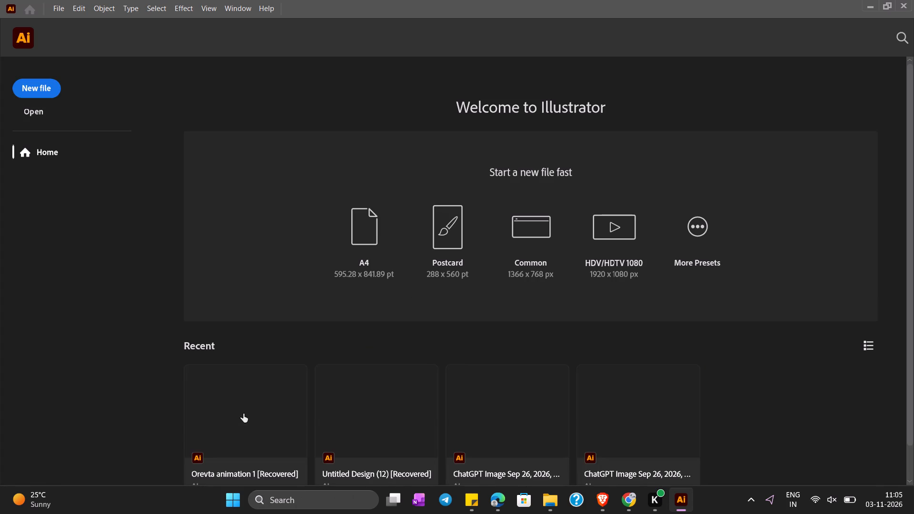
# Open the recent file "Orevta animation 1 [Recovered]".
pyautogui.click(244, 419)
pyautogui.click(244, 419)
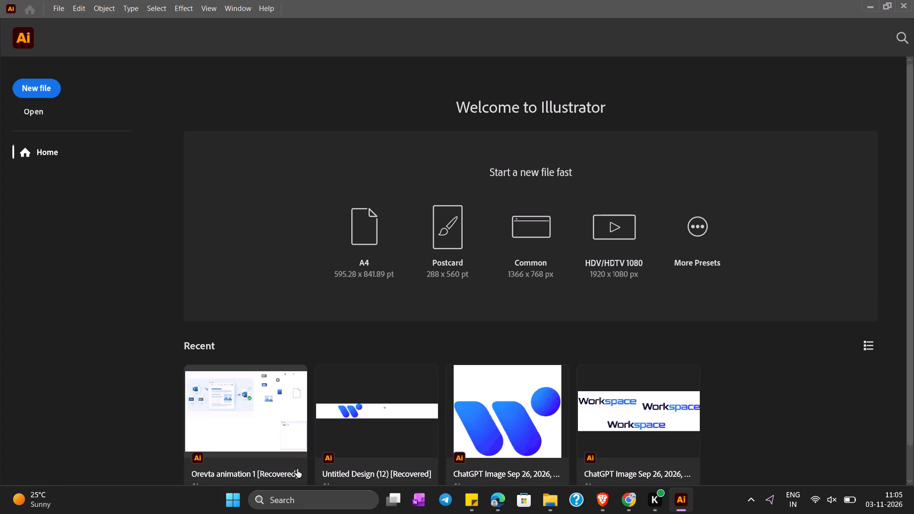
pyautogui.click(285, 477)
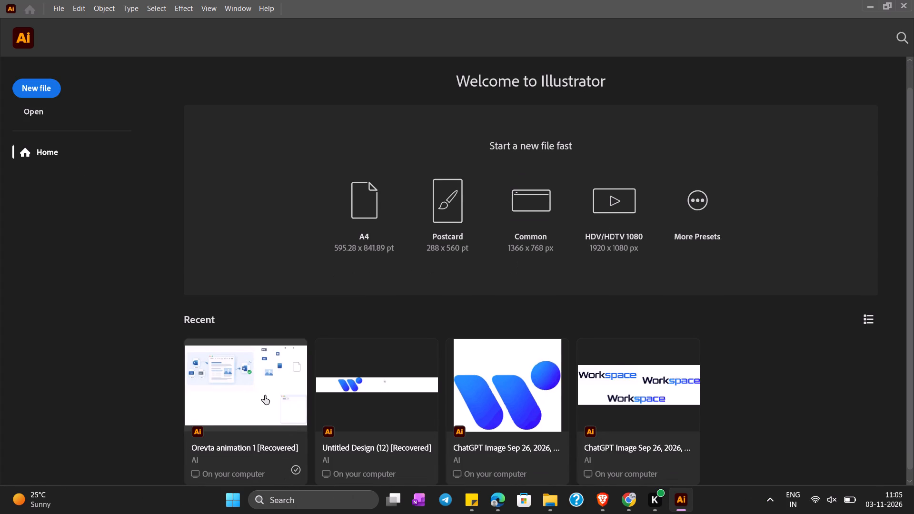
pyautogui.click(265, 395)
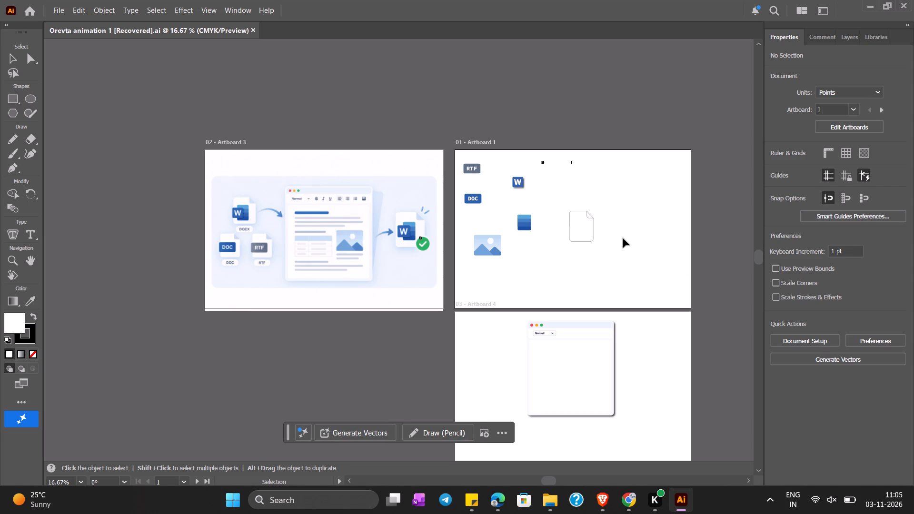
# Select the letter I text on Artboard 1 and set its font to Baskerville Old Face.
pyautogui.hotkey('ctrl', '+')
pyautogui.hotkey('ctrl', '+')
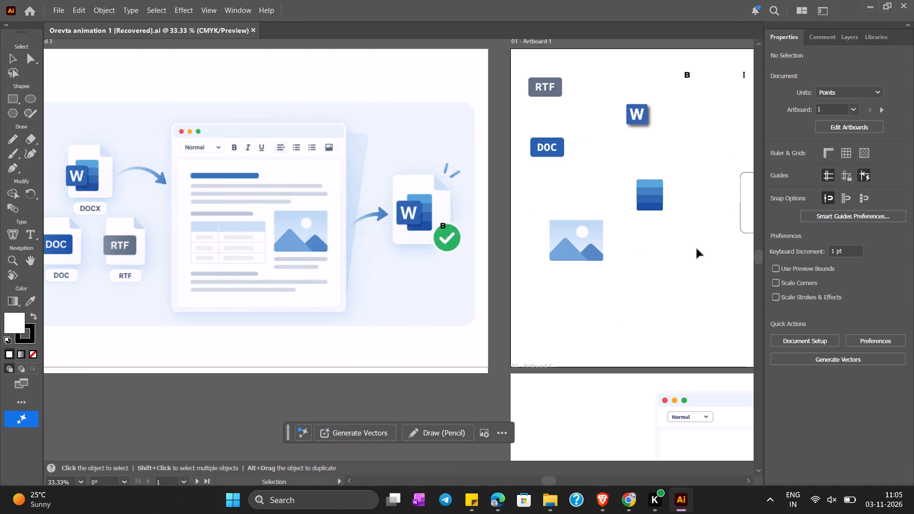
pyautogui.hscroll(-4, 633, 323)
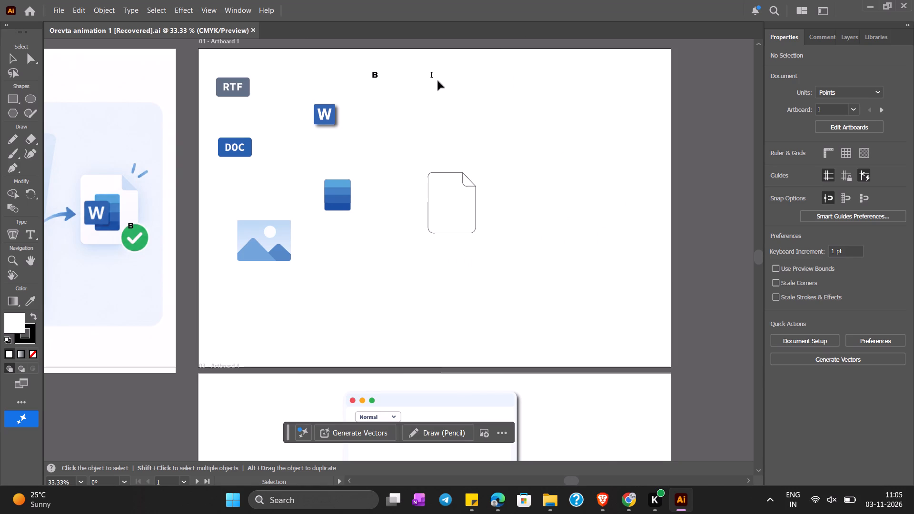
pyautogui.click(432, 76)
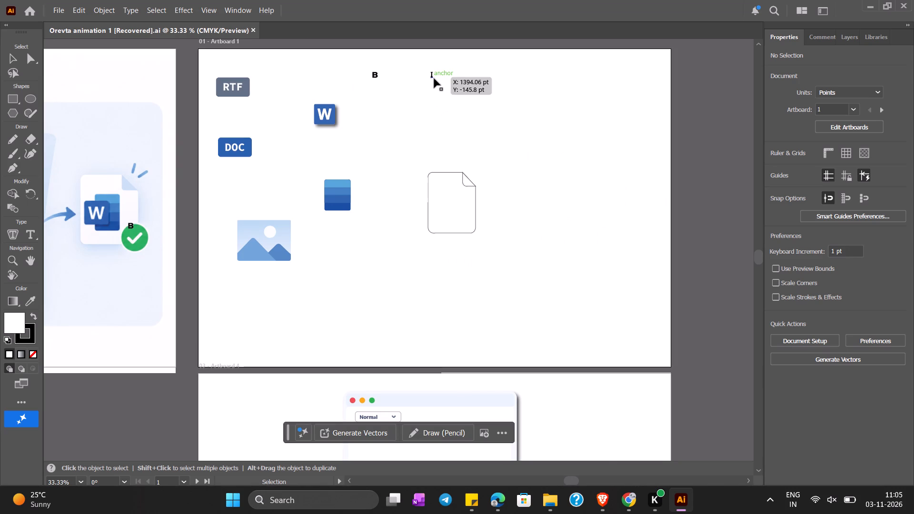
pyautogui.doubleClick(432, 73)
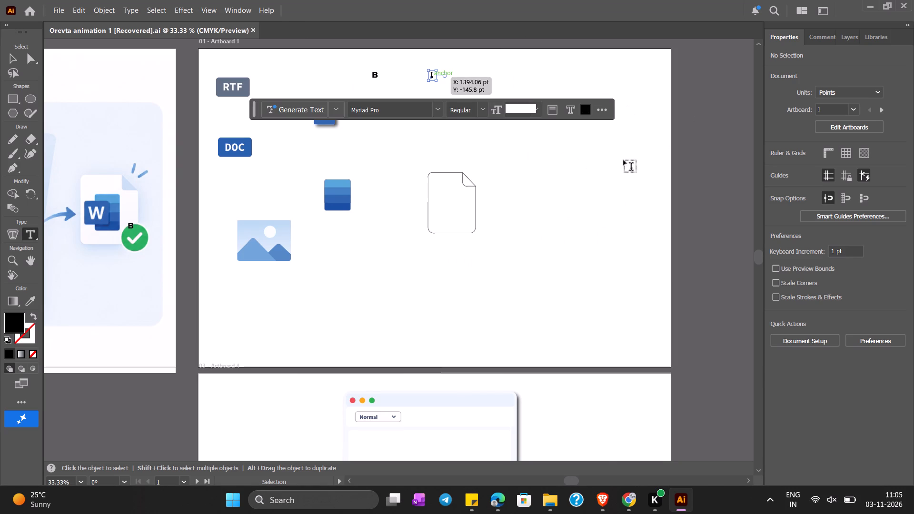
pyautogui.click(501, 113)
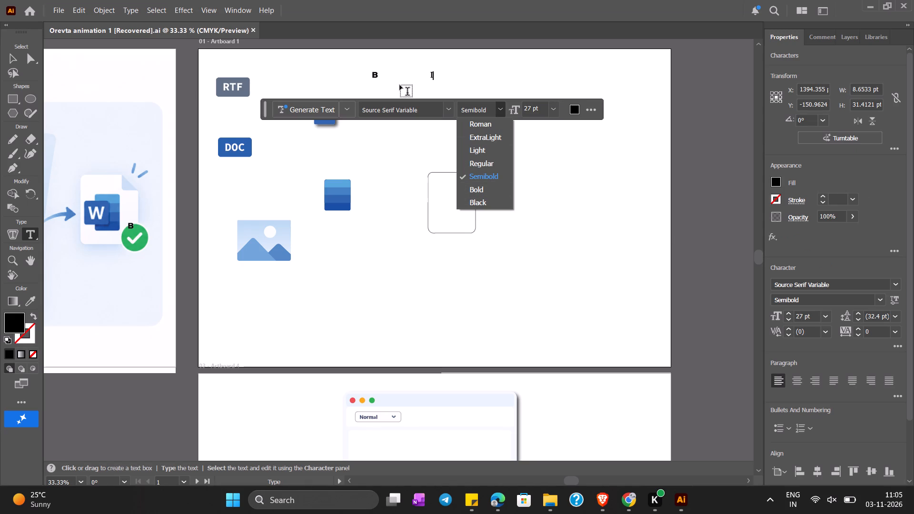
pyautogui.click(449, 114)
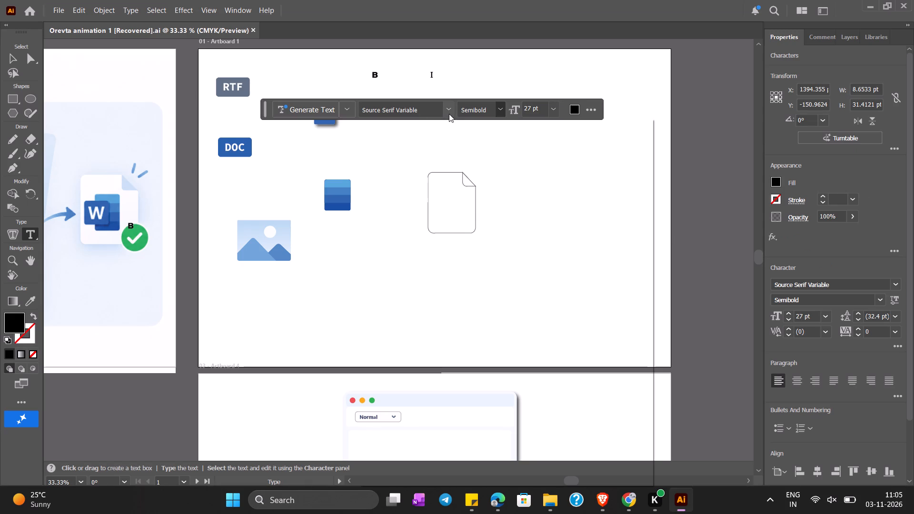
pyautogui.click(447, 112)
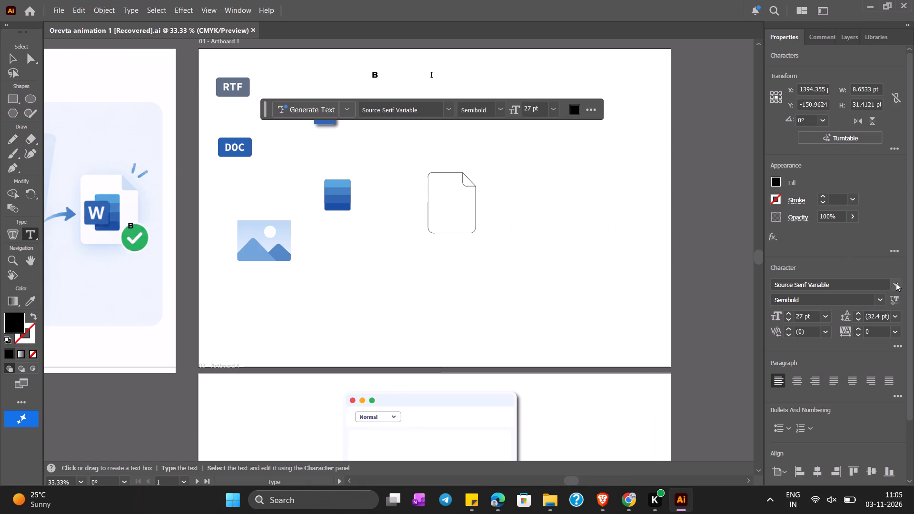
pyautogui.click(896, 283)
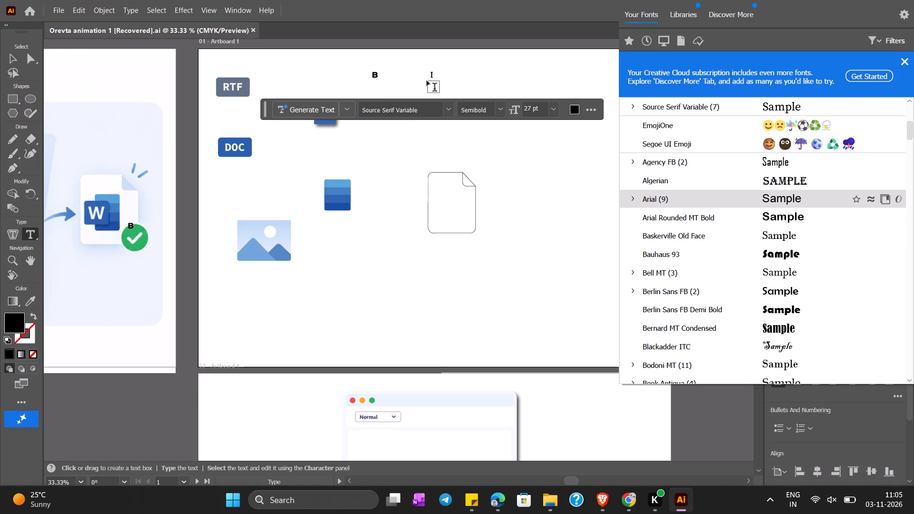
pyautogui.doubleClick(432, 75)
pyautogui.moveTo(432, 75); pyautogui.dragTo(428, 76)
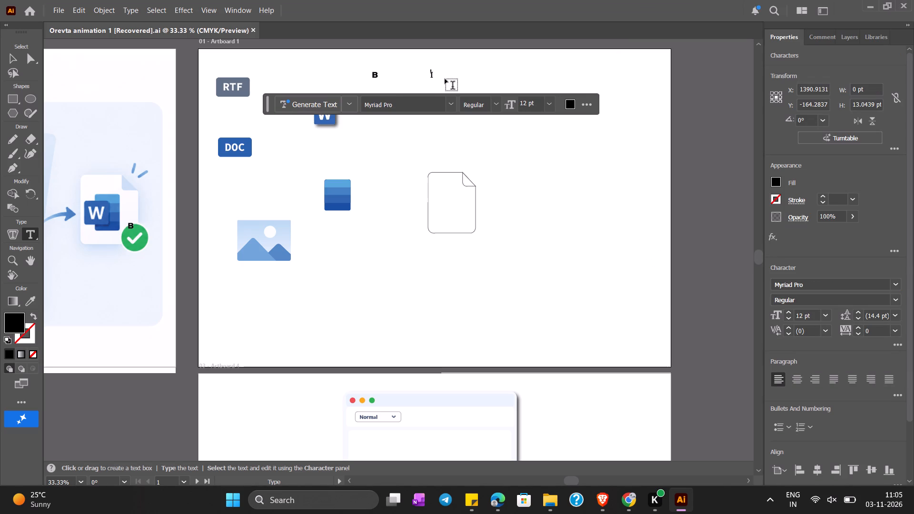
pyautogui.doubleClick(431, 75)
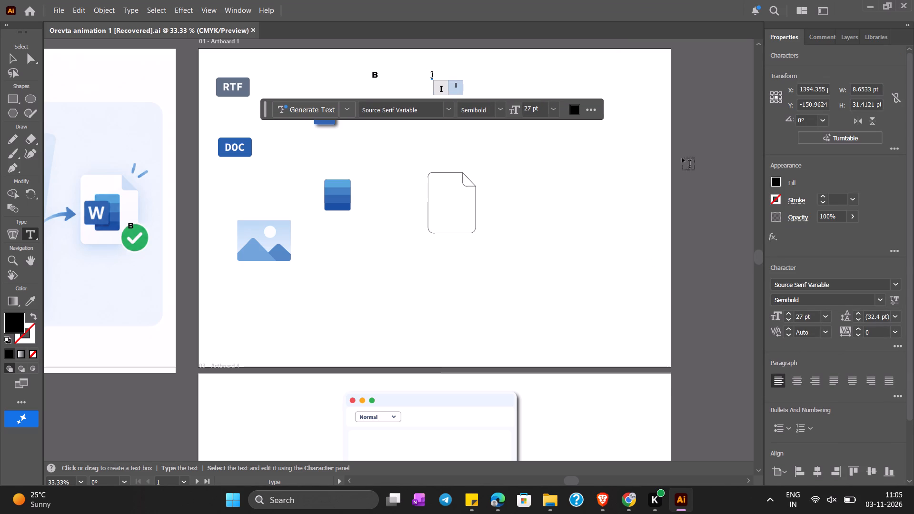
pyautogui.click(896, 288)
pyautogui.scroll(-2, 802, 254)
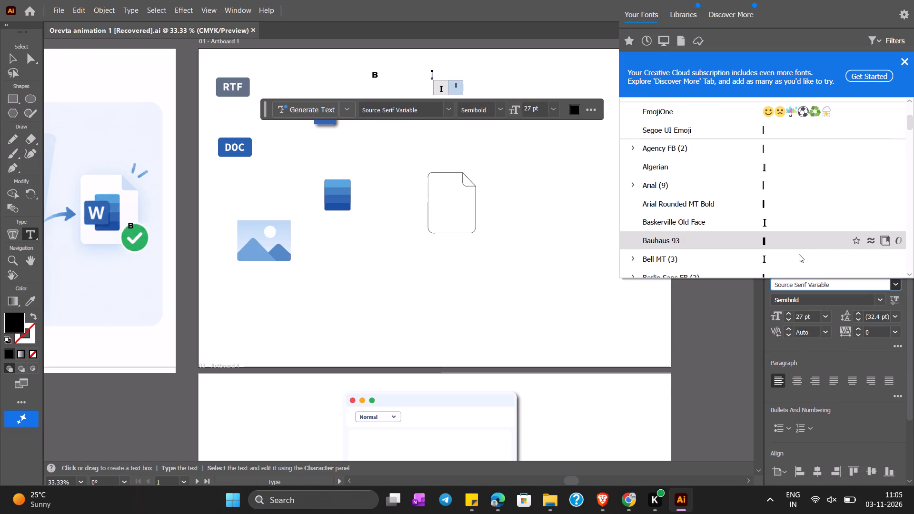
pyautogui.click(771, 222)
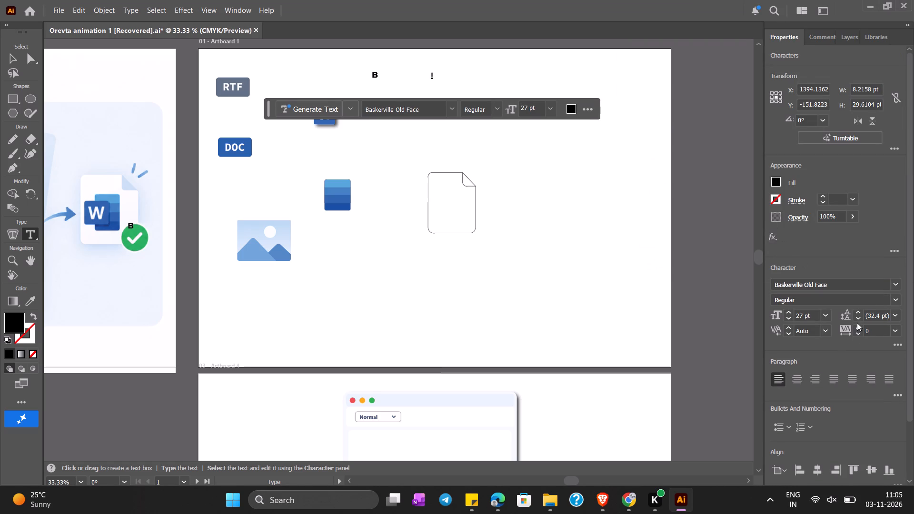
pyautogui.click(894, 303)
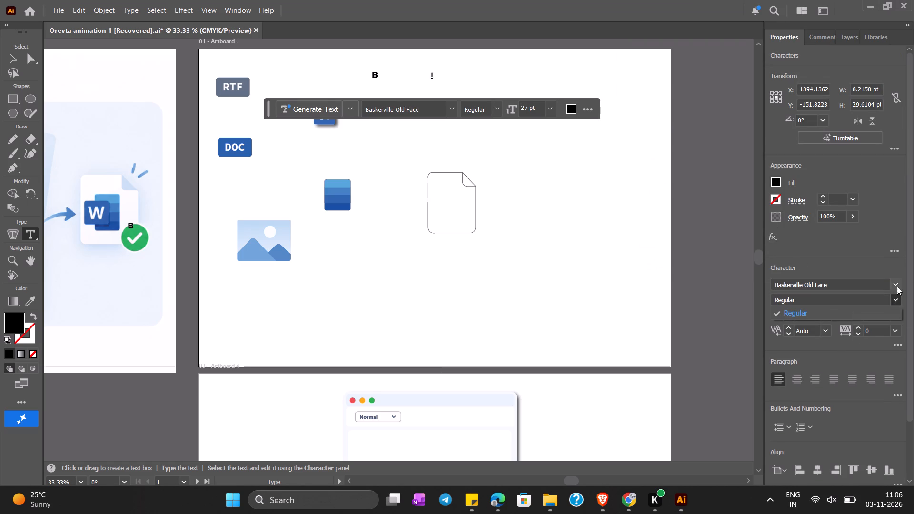
# Set the letter I's font to Bell MT with the Italic style.
pyautogui.click(898, 284)
pyautogui.click(894, 284)
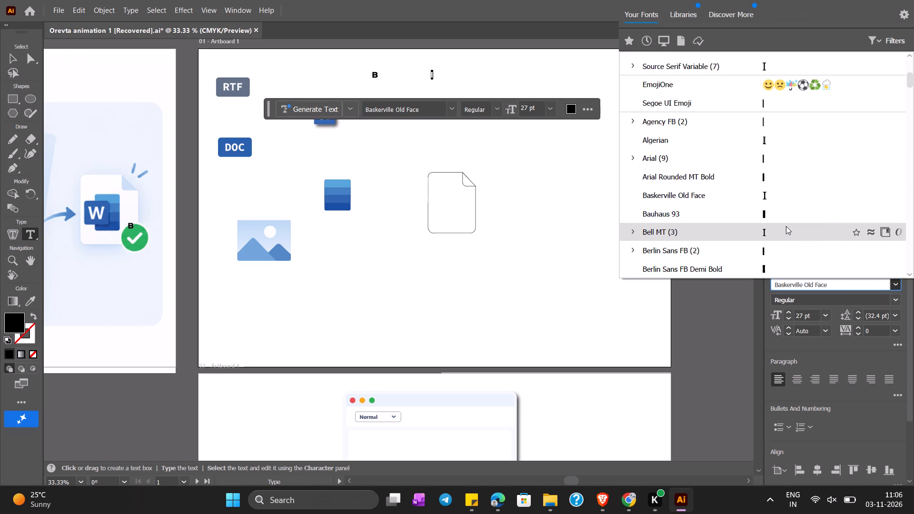
pyautogui.click(787, 227)
pyautogui.click(896, 298)
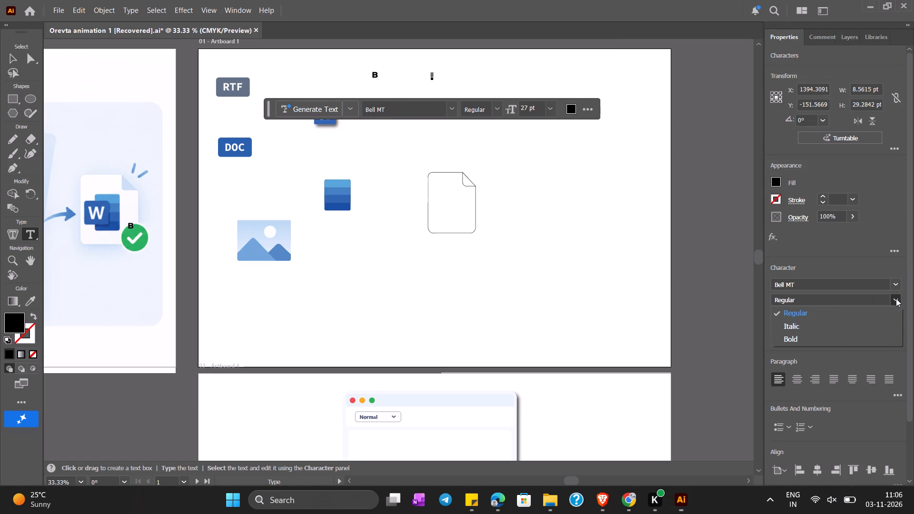
pyautogui.click(859, 322)
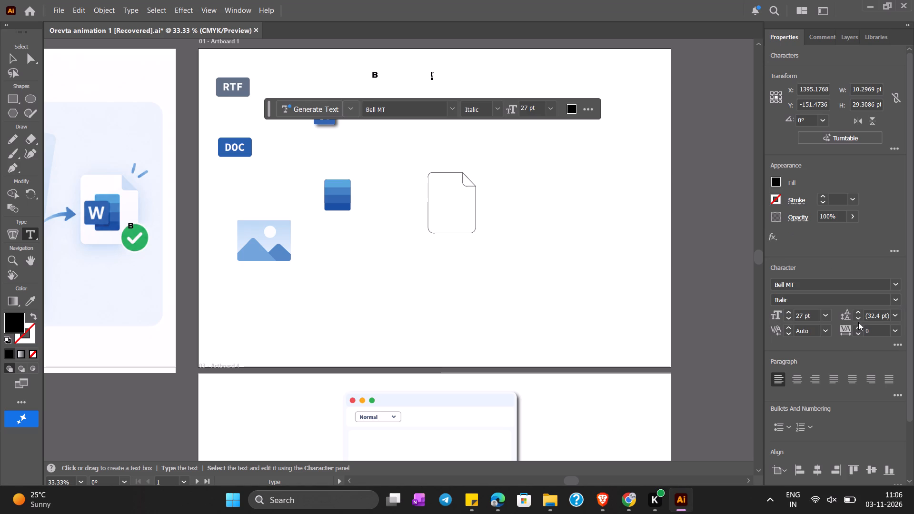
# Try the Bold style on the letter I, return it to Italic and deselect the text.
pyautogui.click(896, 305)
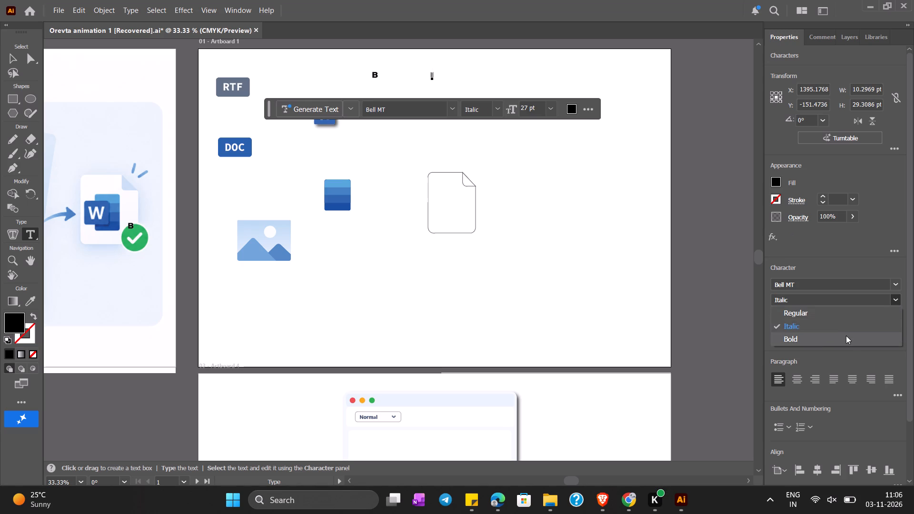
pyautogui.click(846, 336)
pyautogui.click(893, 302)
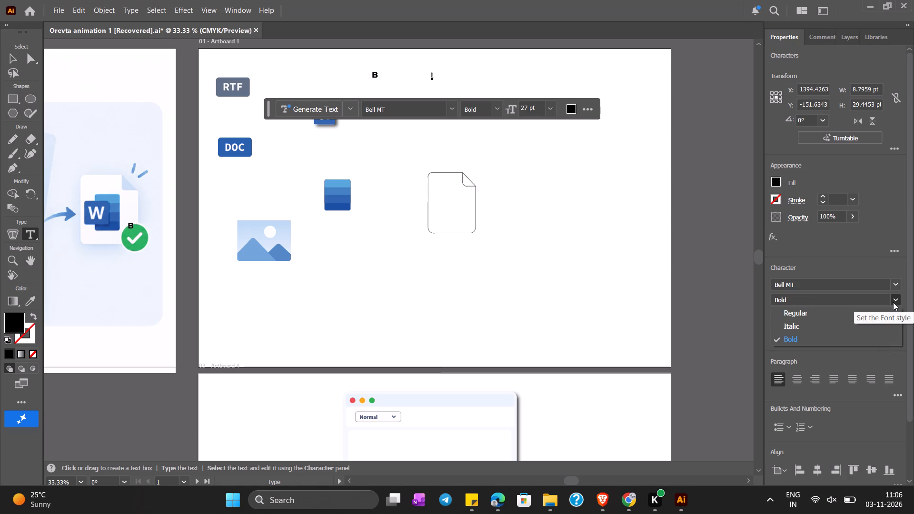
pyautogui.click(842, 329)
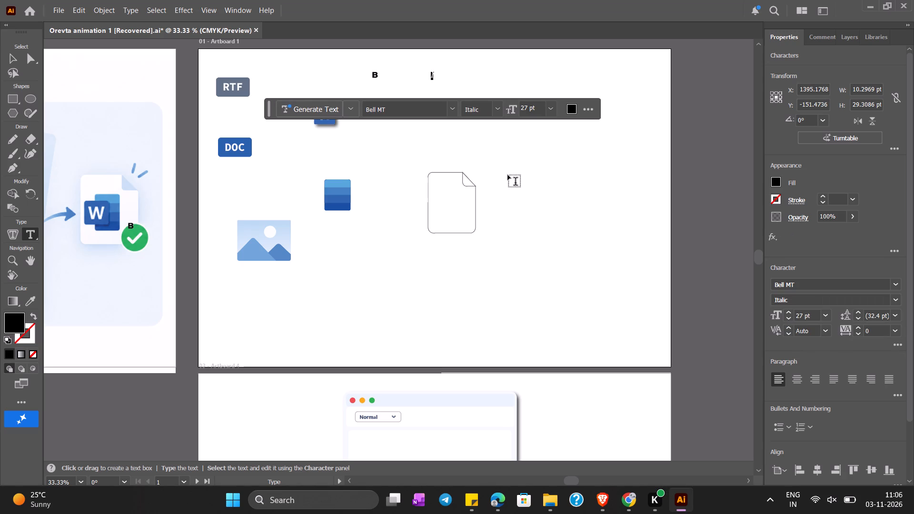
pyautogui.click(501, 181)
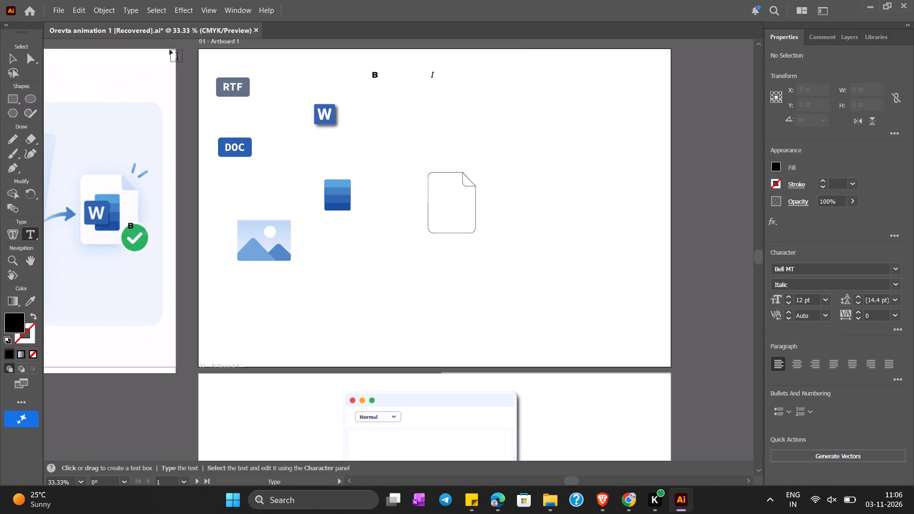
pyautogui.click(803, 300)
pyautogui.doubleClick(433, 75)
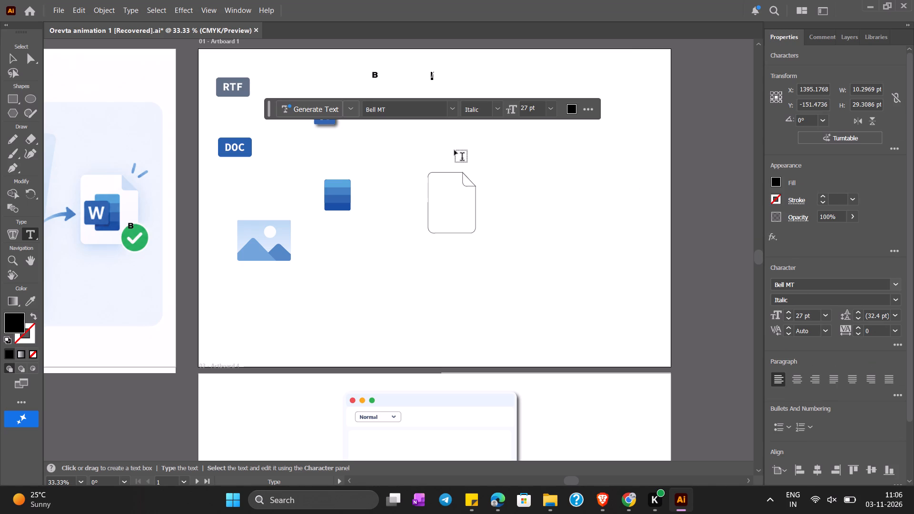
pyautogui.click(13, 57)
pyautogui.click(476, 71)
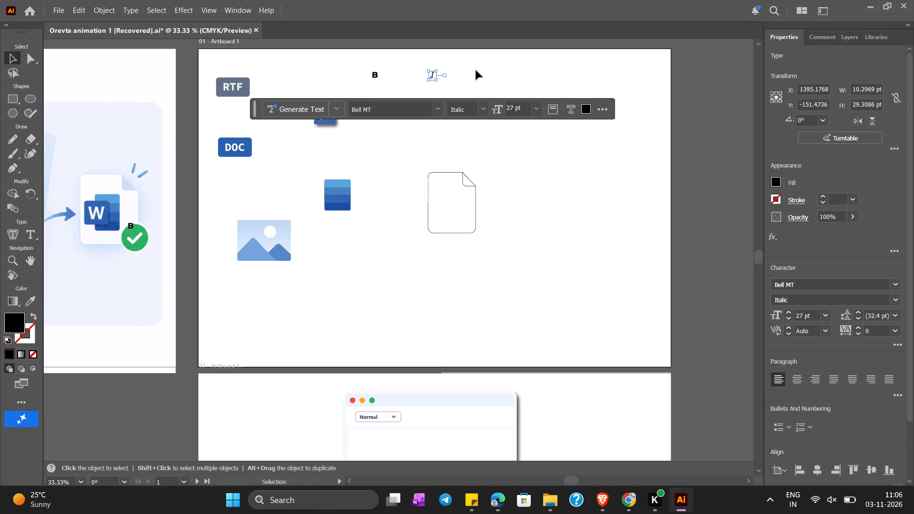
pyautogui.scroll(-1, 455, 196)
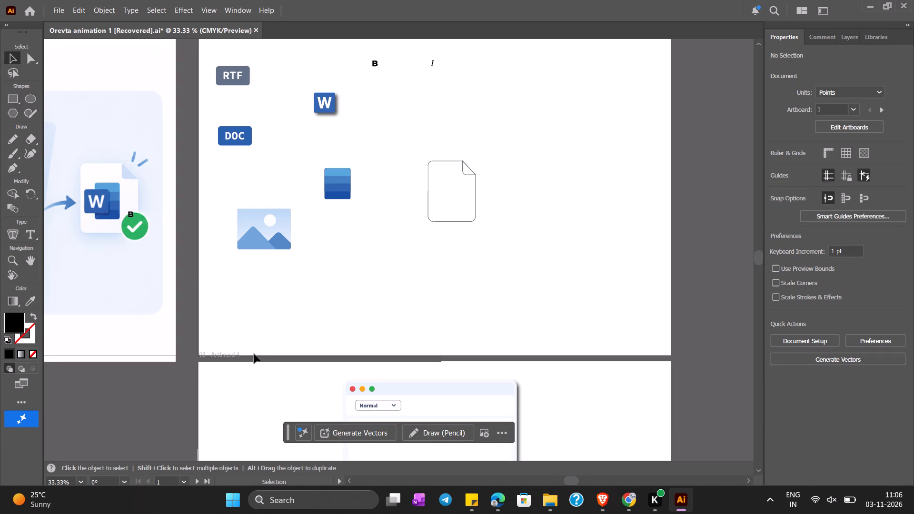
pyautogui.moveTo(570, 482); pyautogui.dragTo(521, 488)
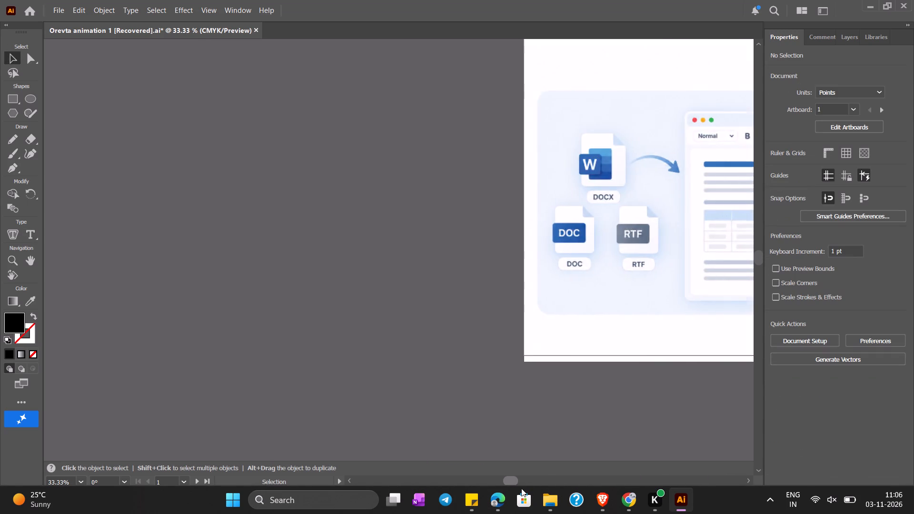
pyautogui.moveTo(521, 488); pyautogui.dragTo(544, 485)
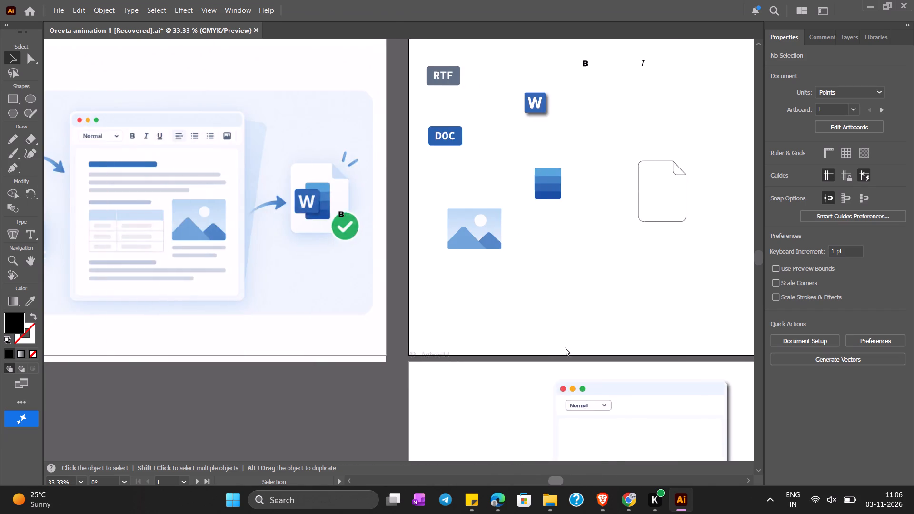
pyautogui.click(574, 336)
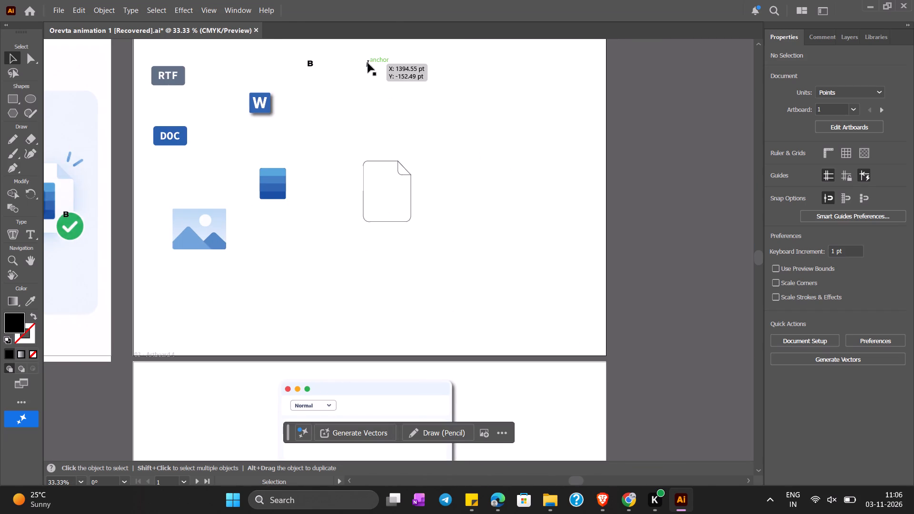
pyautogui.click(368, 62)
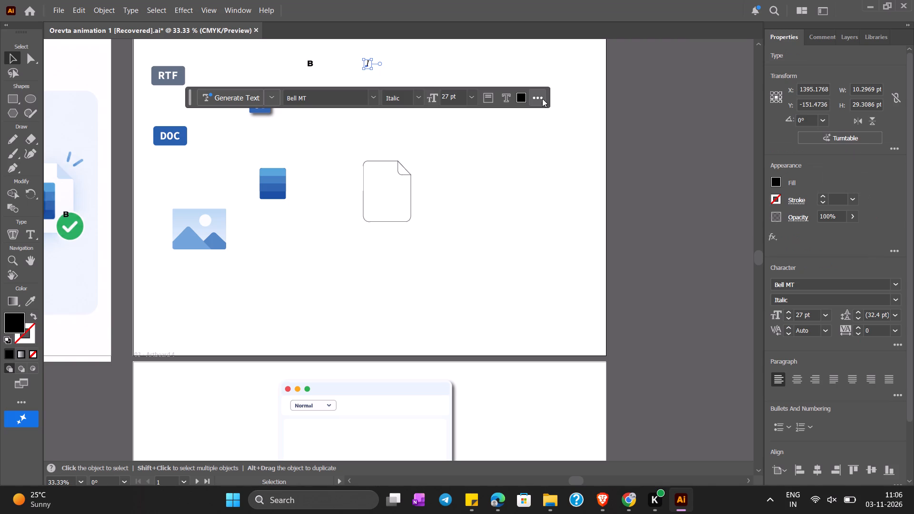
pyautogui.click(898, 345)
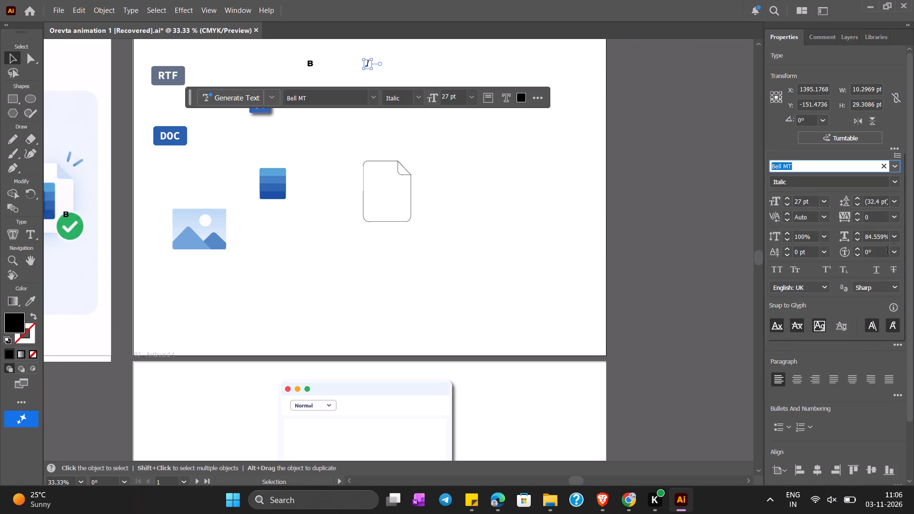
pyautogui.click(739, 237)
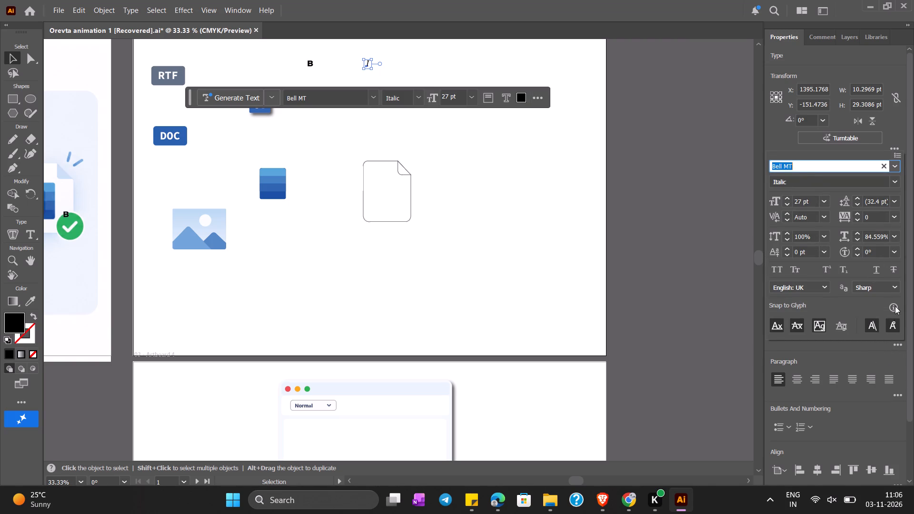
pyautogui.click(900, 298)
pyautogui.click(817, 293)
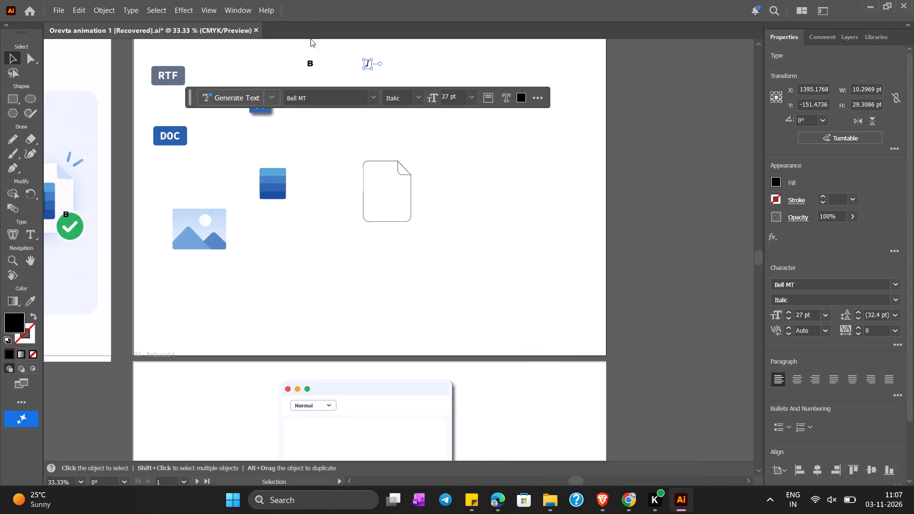
# Duplicate the bold letter B on Artboard 1 and open the copy's text for editing.
pyautogui.click(310, 65)
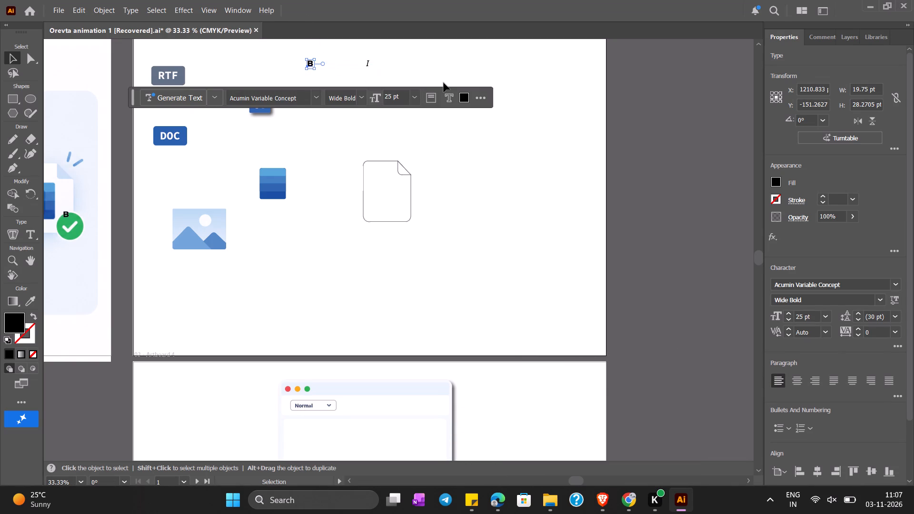
pyautogui.hotkey('ctrl', 'c')
pyautogui.hotkey('ctrl', 'v')
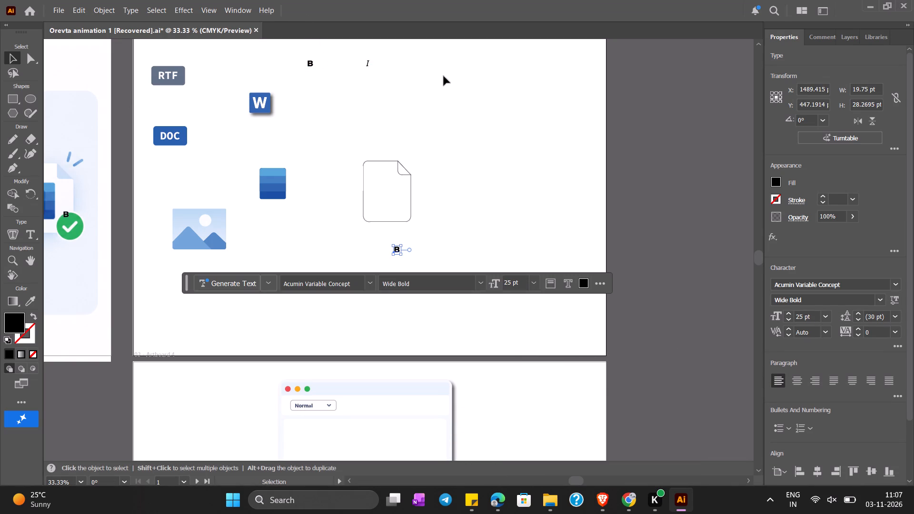
pyautogui.doubleClick(397, 249)
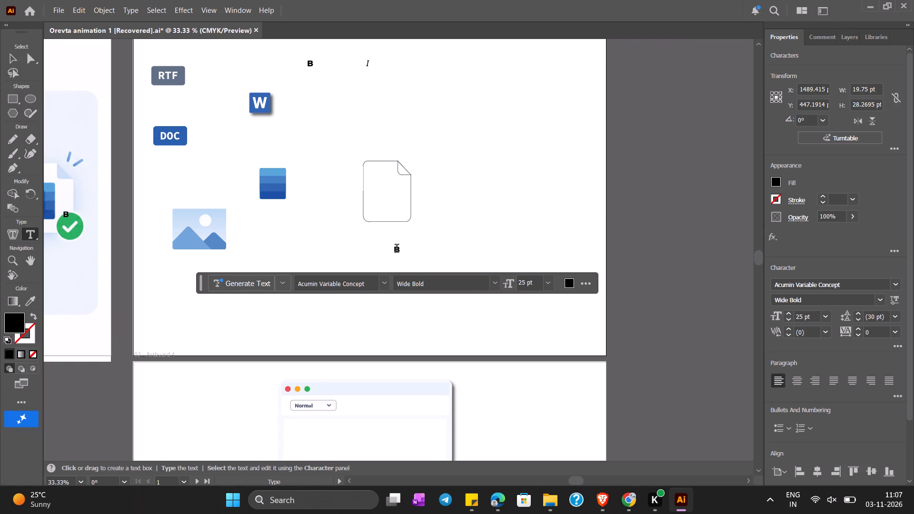
# Switch to the Edge browser window showing the Aptitude Booklet 3 Quant PDF.
pyautogui.click(505, 495)
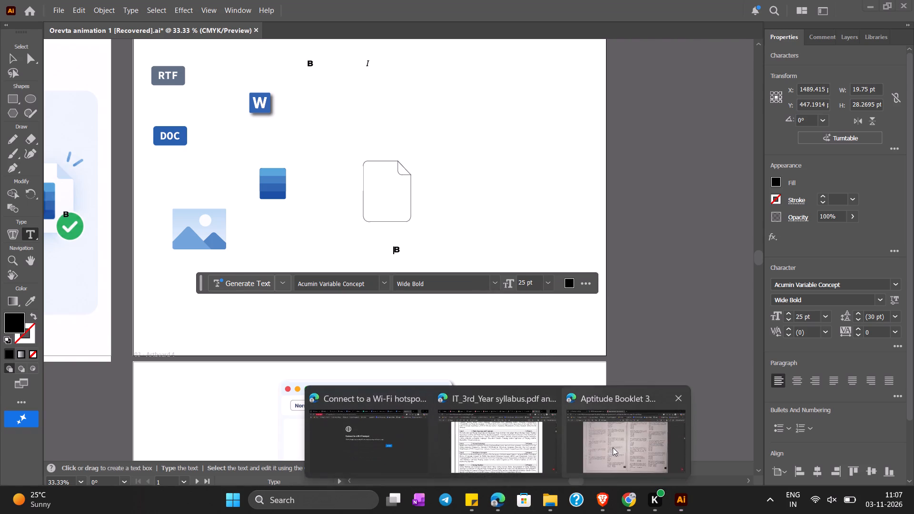
pyautogui.click(613, 447)
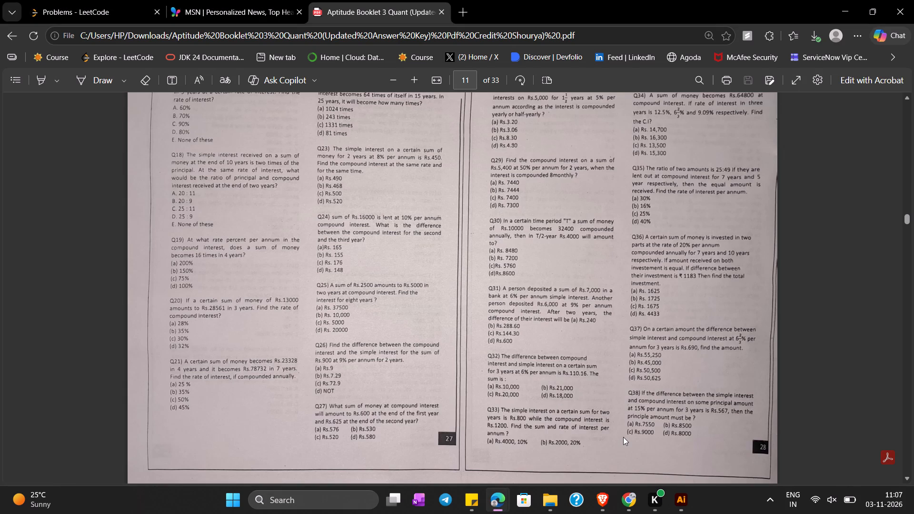
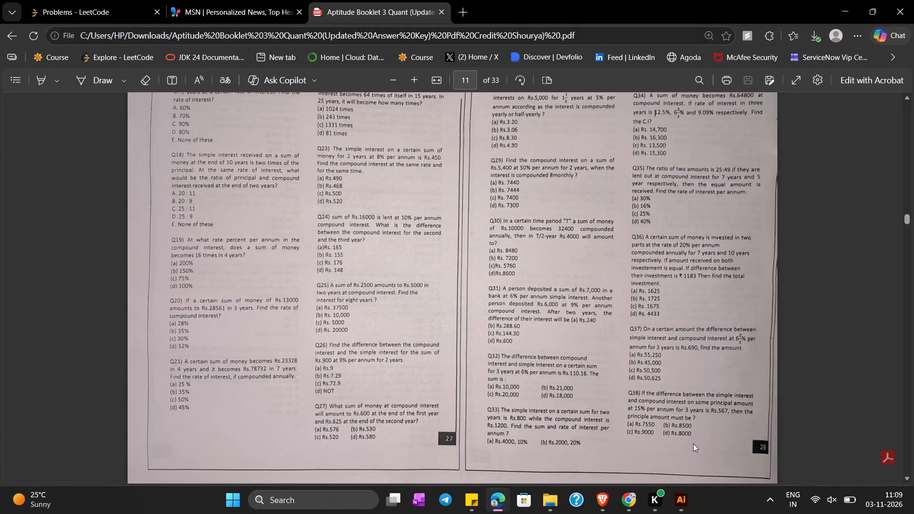
# Switch back to Illustrator and replace the copied letter B below the folded-corner page outline with U.
pyautogui.click(754, 376)
pyautogui.click(685, 504)
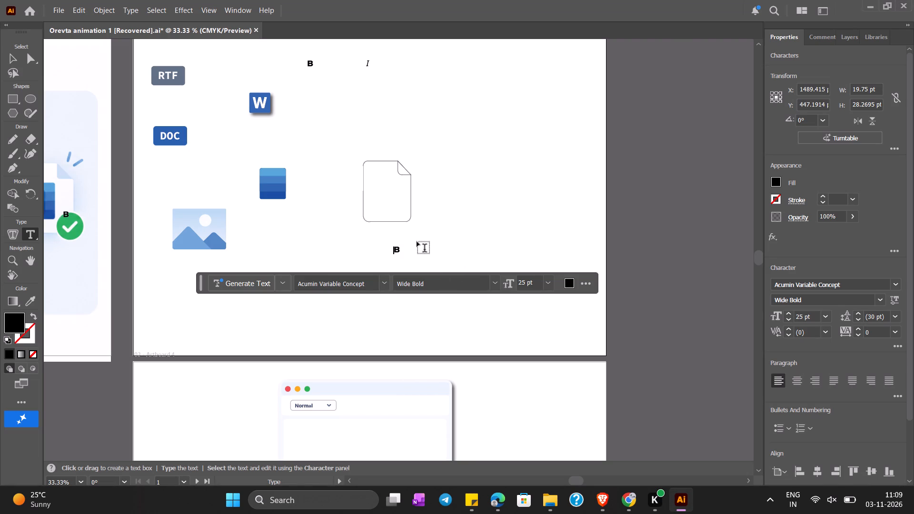
pyautogui.doubleClick(388, 243)
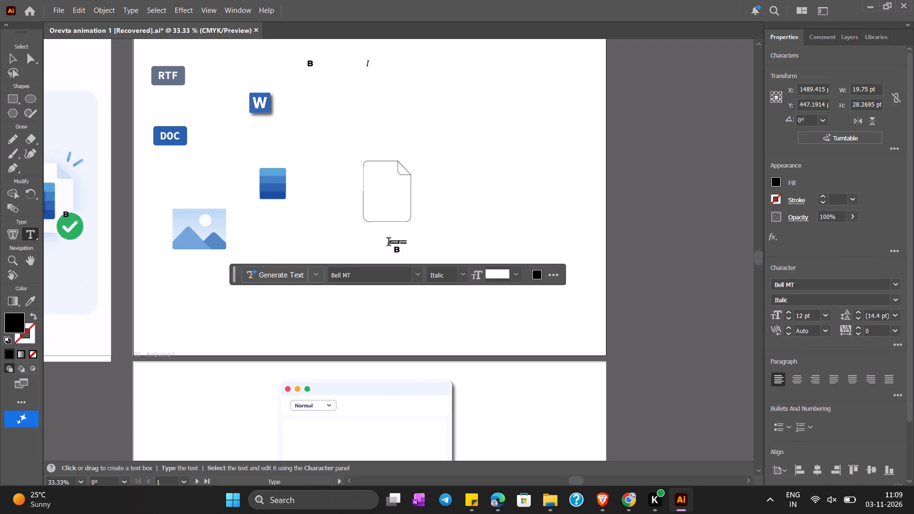
pyautogui.doubleClick(395, 247)
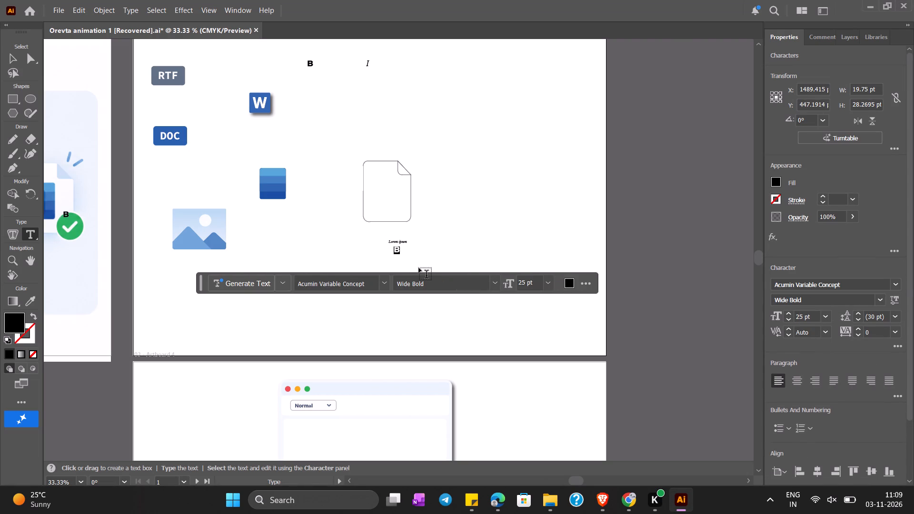
pyautogui.press('u')
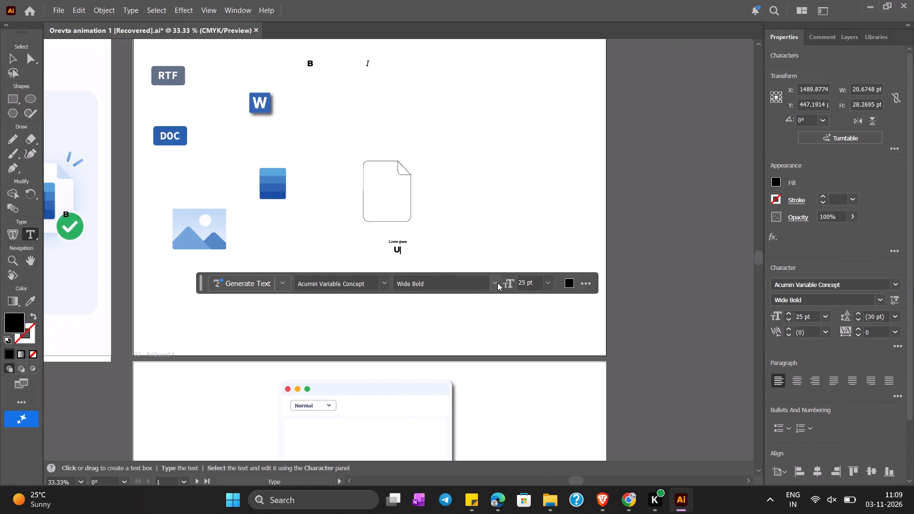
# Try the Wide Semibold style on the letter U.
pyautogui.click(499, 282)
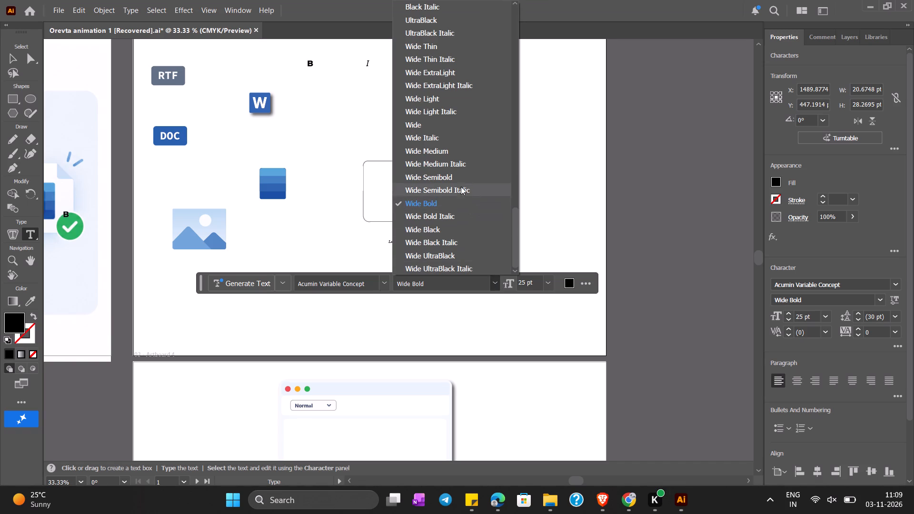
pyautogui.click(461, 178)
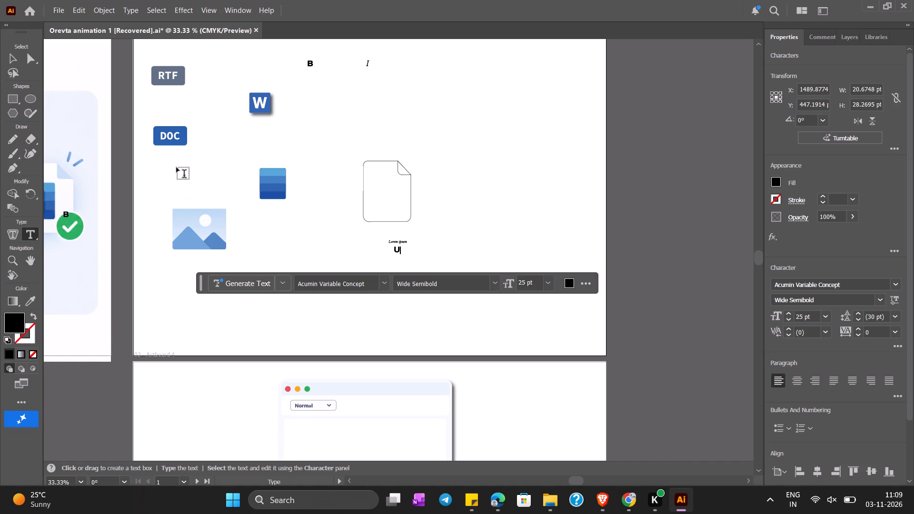
# Delete the stray Lorem ipsum placeholder text just above the letter U.
pyautogui.click(10, 53)
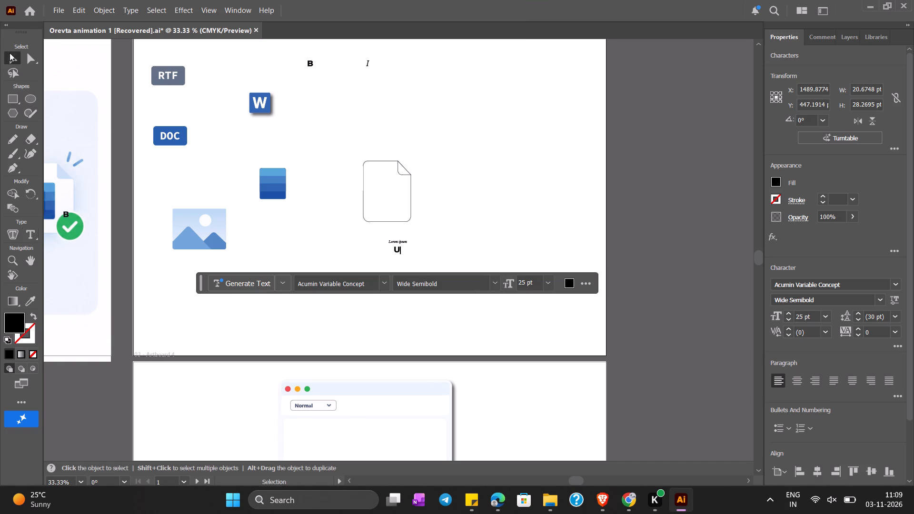
pyautogui.click(405, 239)
pyautogui.press('Delete')
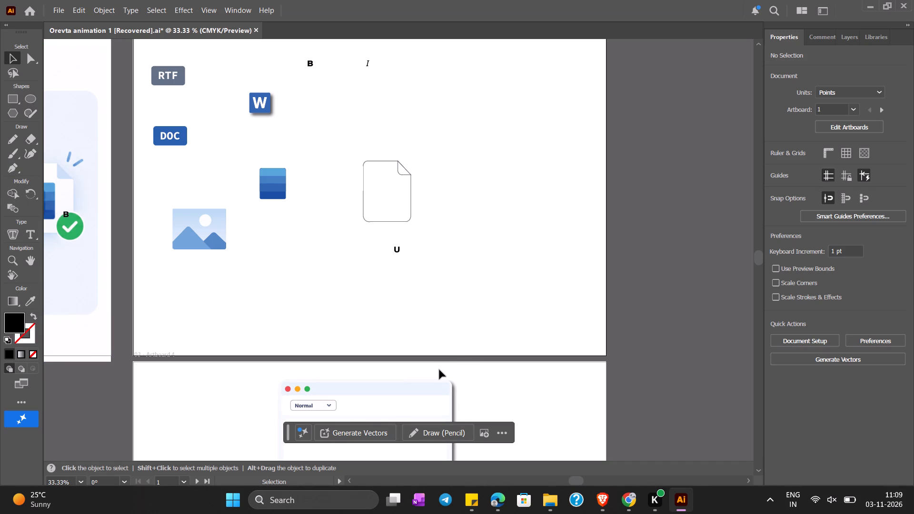
# Draw a horizontal underline about 16.5 pt long just beneath the letter U with the Pen tool, ending and deselecting the path.
pyautogui.hotkey('ctrl', '+')
pyautogui.hotkey('ctrl', '+')
pyautogui.hotkey('ctrl', '+')
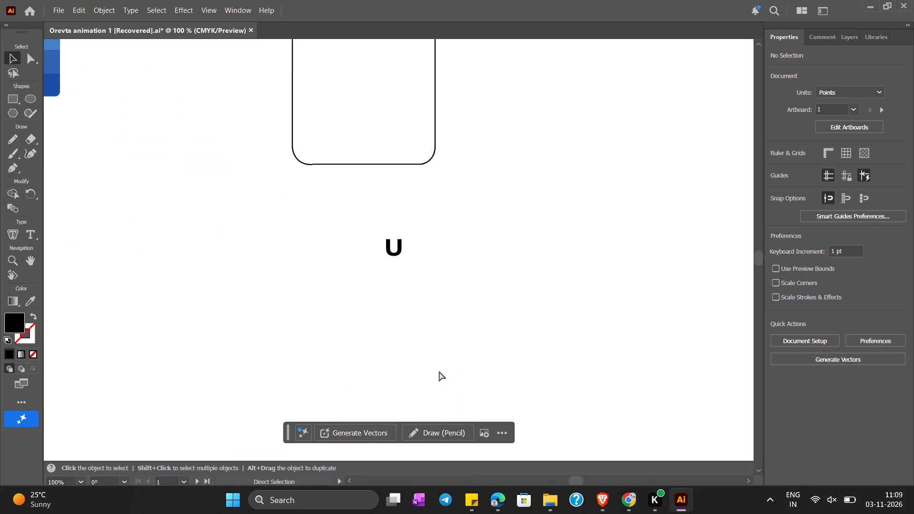
pyautogui.click(18, 168)
pyautogui.moveTo(387, 262); pyautogui.dragTo(397, 262)
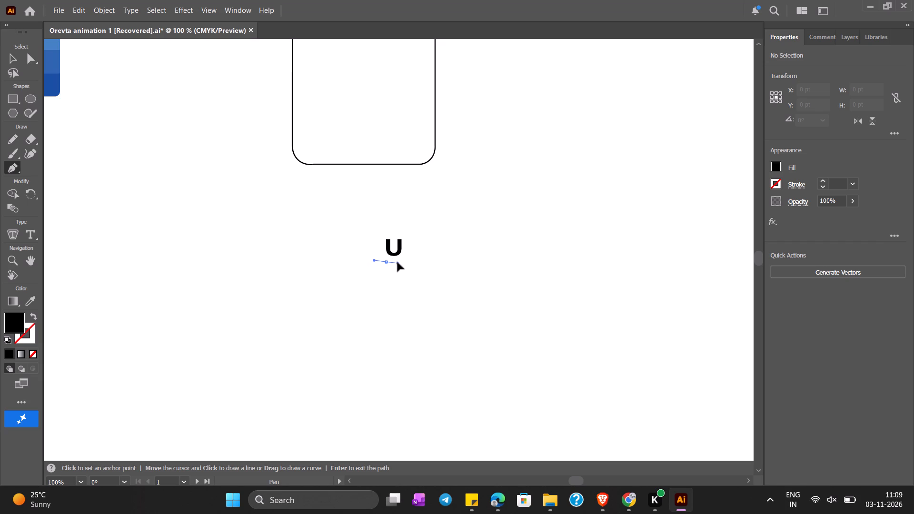
pyautogui.moveTo(397, 262); pyautogui.dragTo(396, 262)
pyautogui.moveTo(396, 262); pyautogui.dragTo(396, 261)
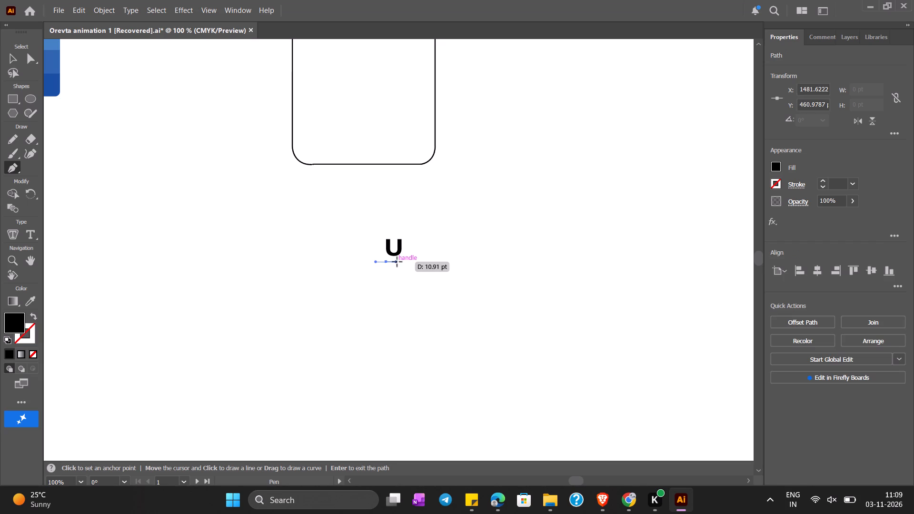
pyautogui.click(403, 262)
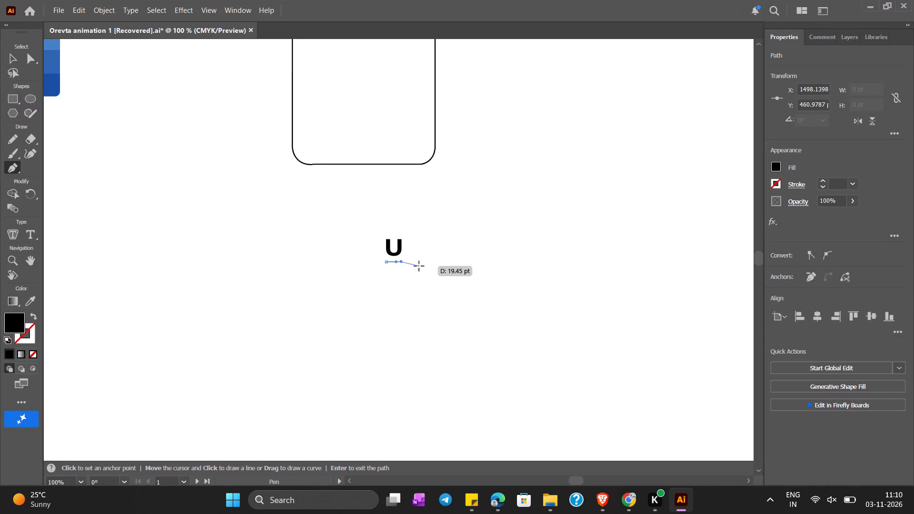
pyautogui.press('Escape')
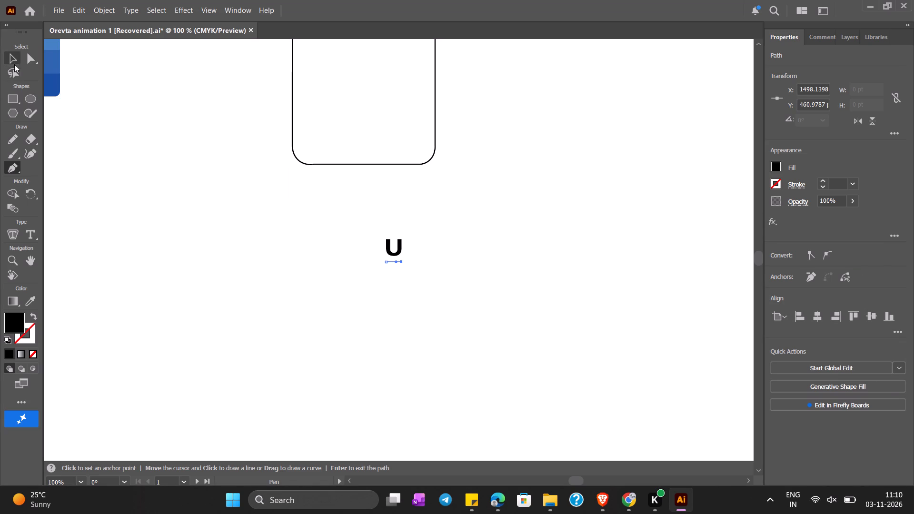
pyautogui.click(13, 61)
pyautogui.click(483, 265)
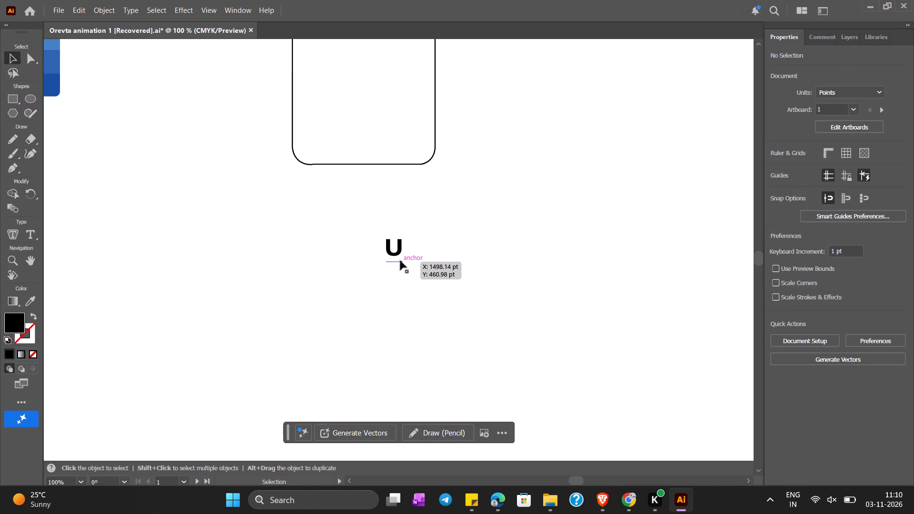
# Select the underline beneath the letter U and open its stroke colour options.
pyautogui.click(400, 261)
pyautogui.click(778, 197)
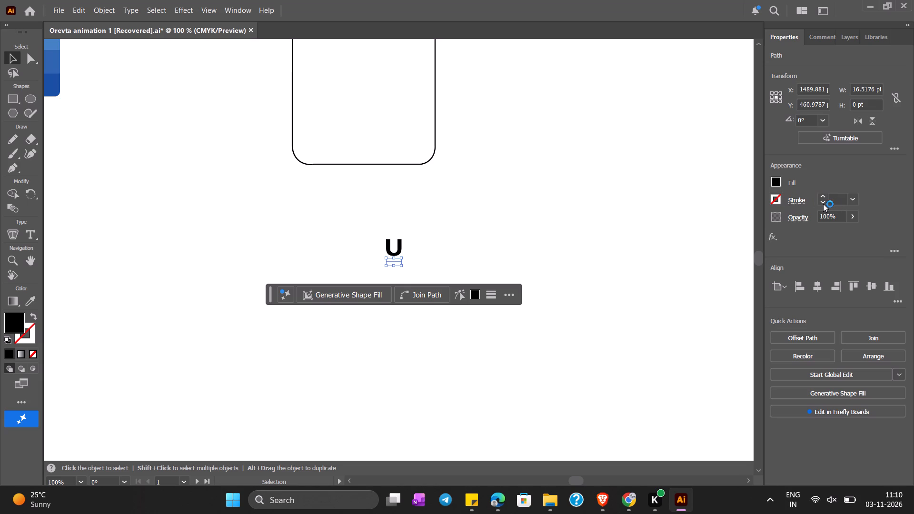
# Switch to the Edge browser window showing the Aptitude Booklet 3 Quant PDF.
pyautogui.click(500, 499)
pyautogui.click(640, 437)
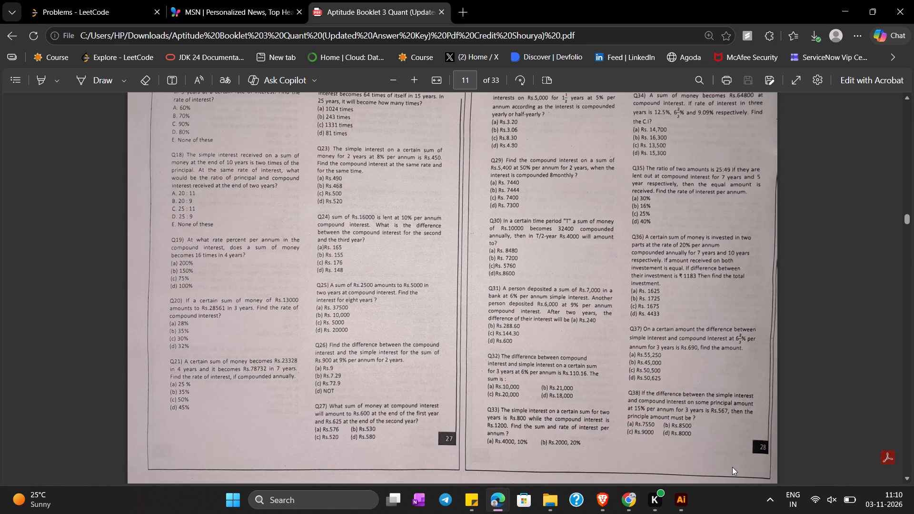
# Switch back to the Orevta animation file in Illustrator.
pyautogui.click(678, 510)
pyautogui.click(683, 496)
pyautogui.click(680, 508)
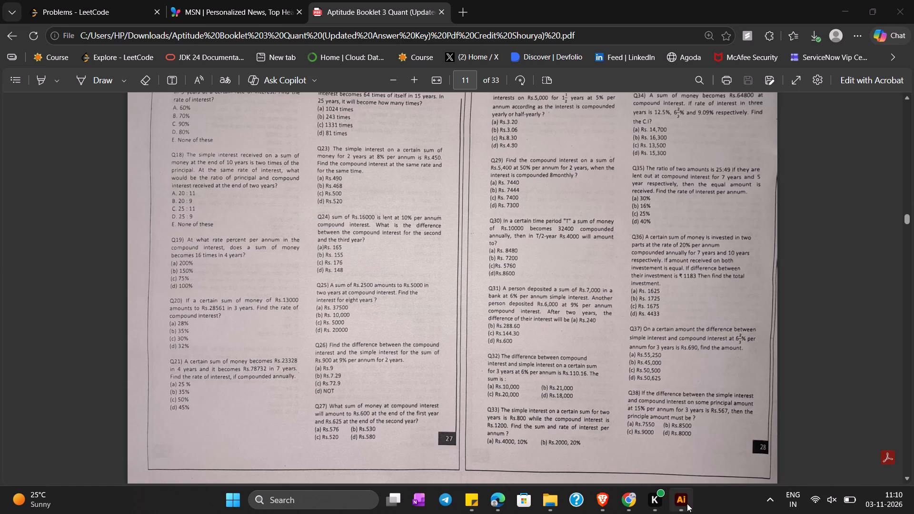
pyautogui.click(687, 504)
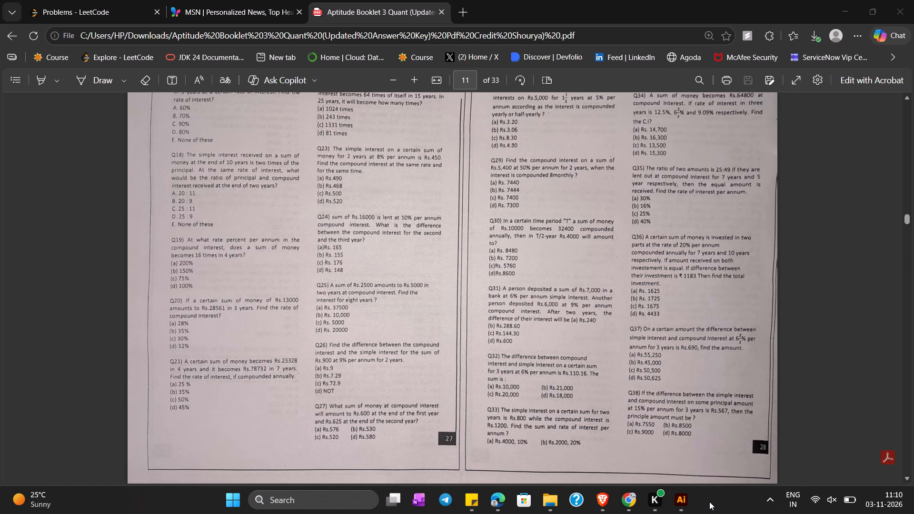
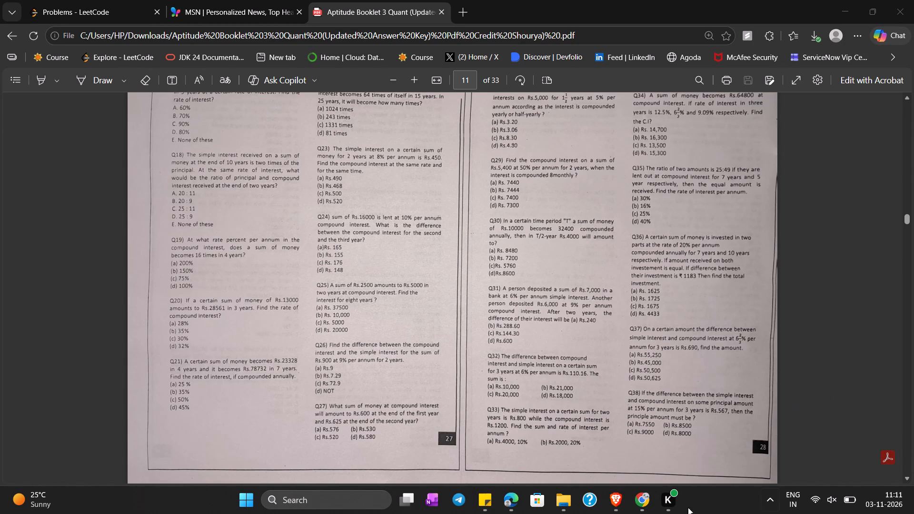
# Relaunch Adobe Illustrator 2026 and accept the recovery of the Orevta animation 1 document.
pyautogui.click(319, 510)
pyautogui.click(318, 505)
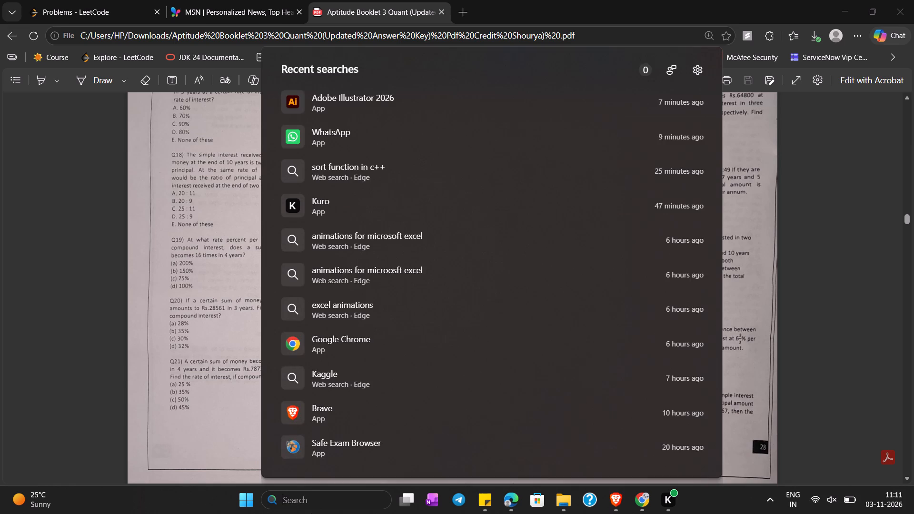
pyautogui.click(381, 105)
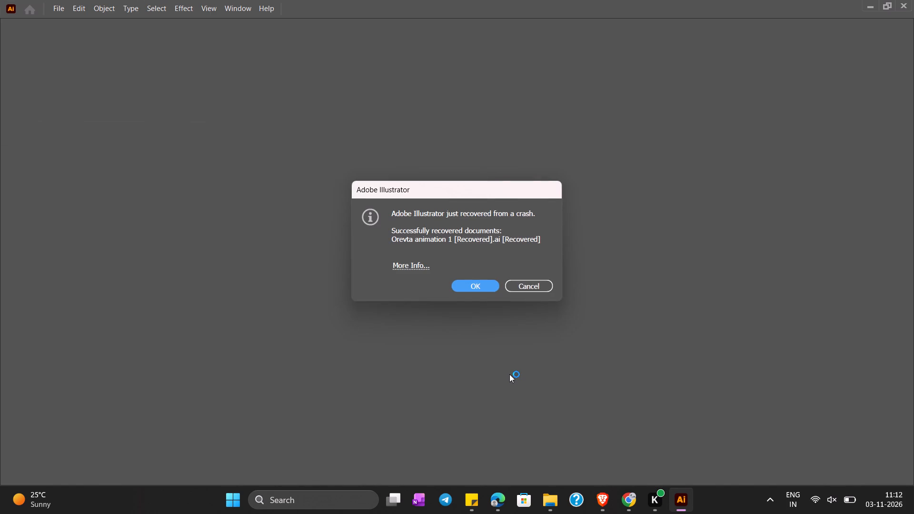
pyautogui.click(487, 283)
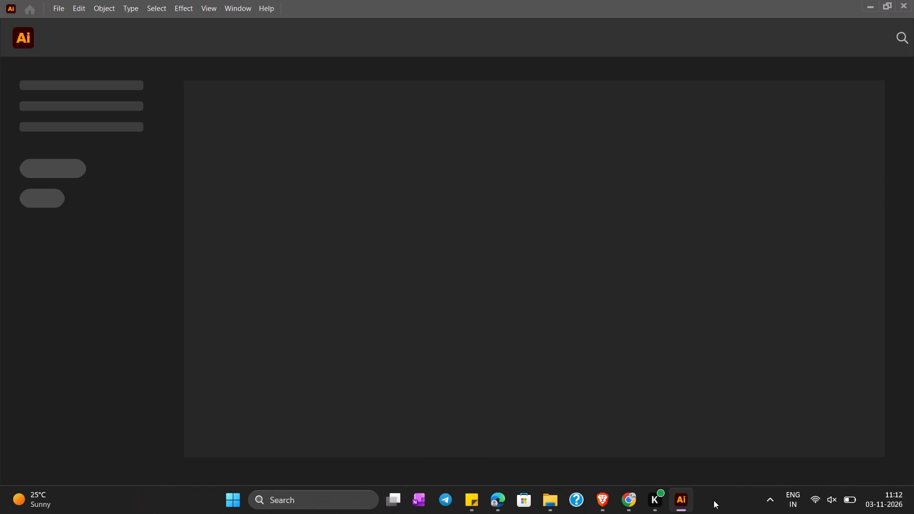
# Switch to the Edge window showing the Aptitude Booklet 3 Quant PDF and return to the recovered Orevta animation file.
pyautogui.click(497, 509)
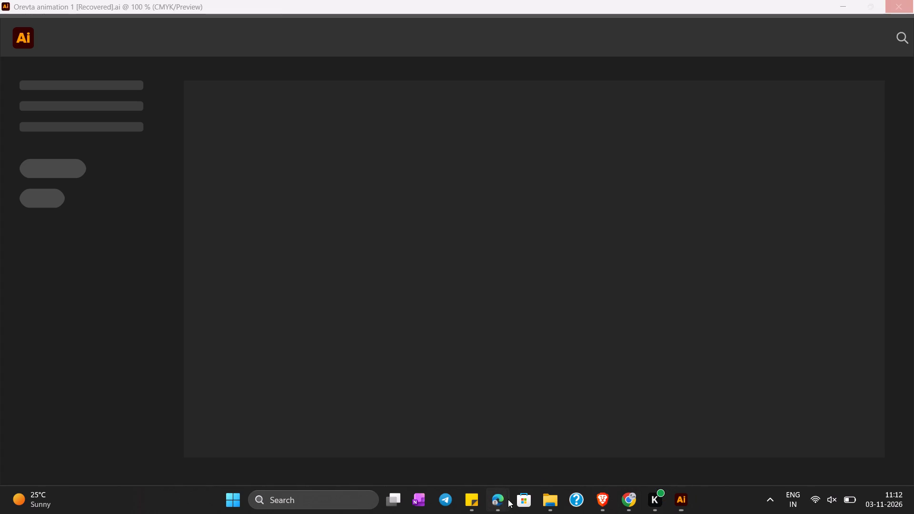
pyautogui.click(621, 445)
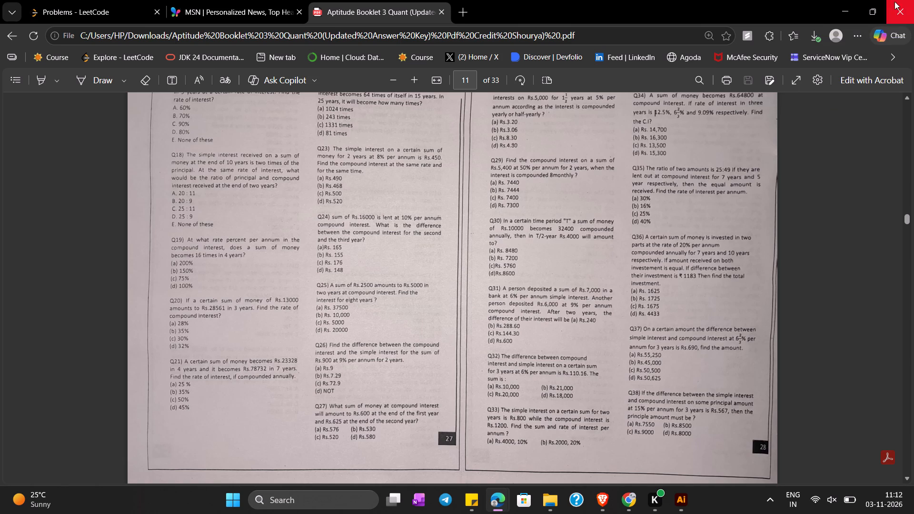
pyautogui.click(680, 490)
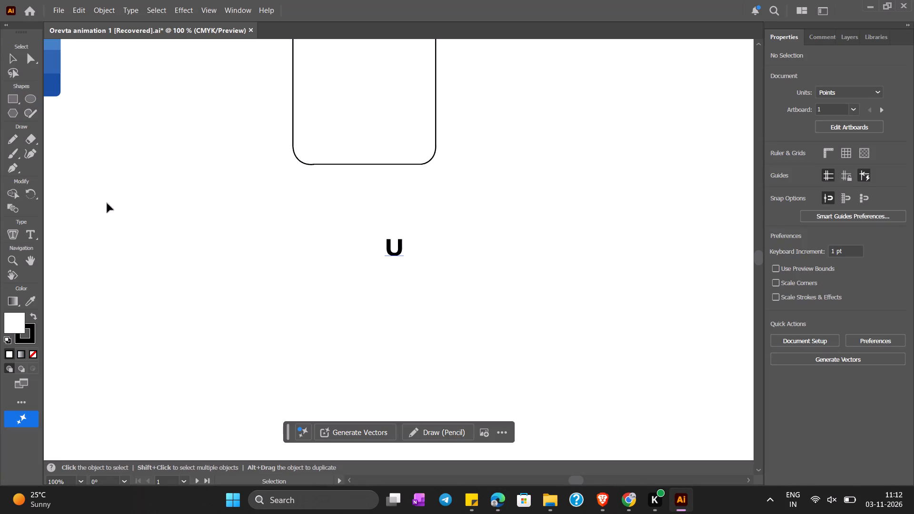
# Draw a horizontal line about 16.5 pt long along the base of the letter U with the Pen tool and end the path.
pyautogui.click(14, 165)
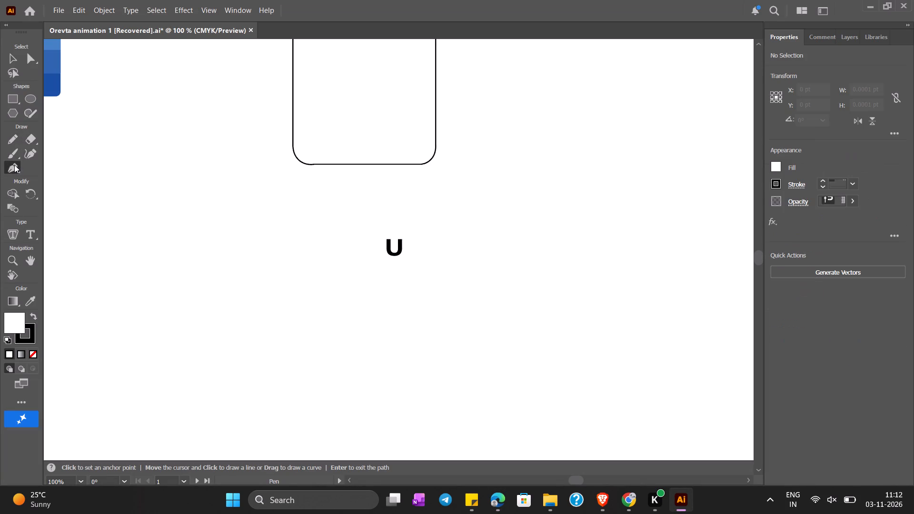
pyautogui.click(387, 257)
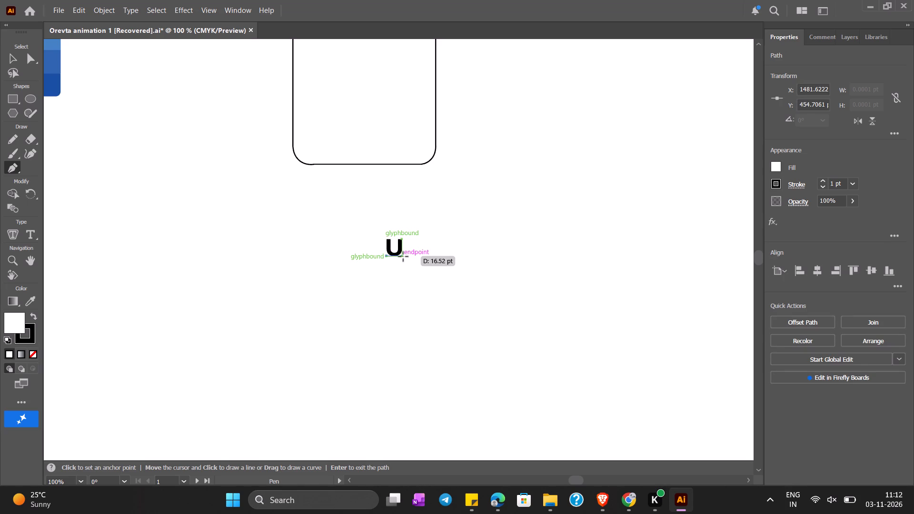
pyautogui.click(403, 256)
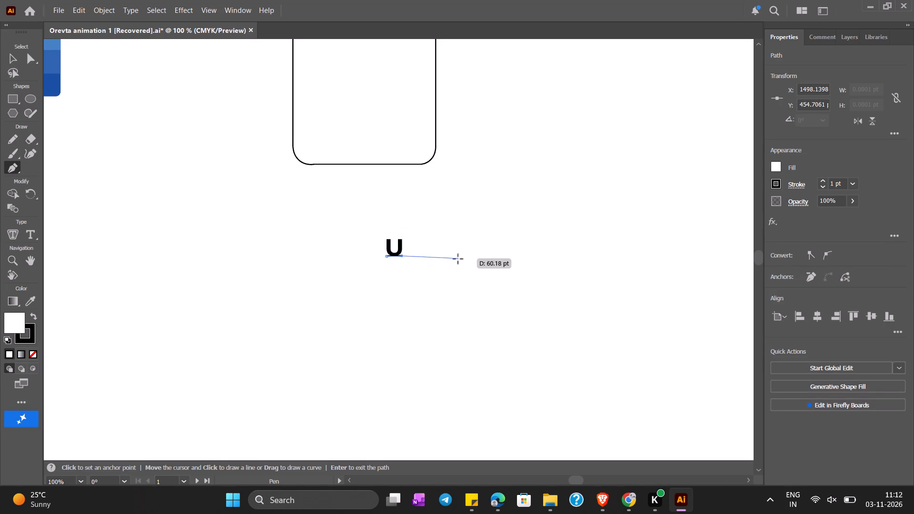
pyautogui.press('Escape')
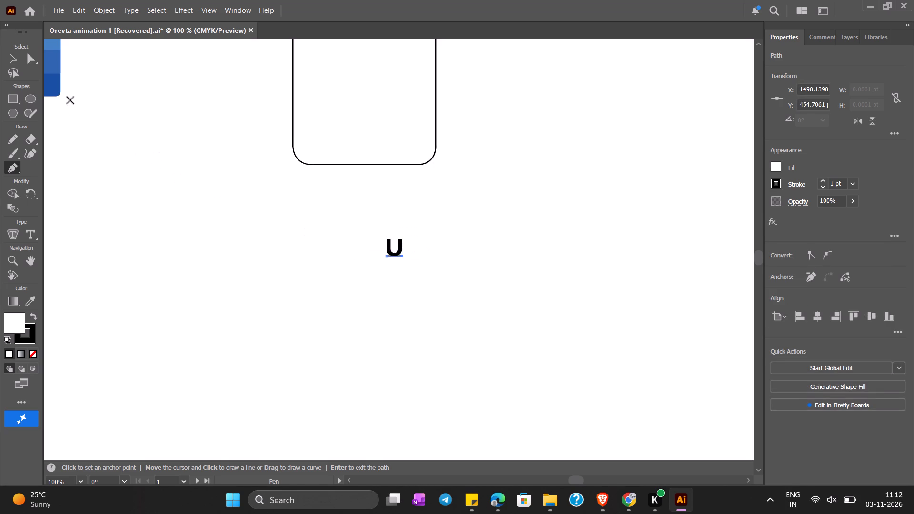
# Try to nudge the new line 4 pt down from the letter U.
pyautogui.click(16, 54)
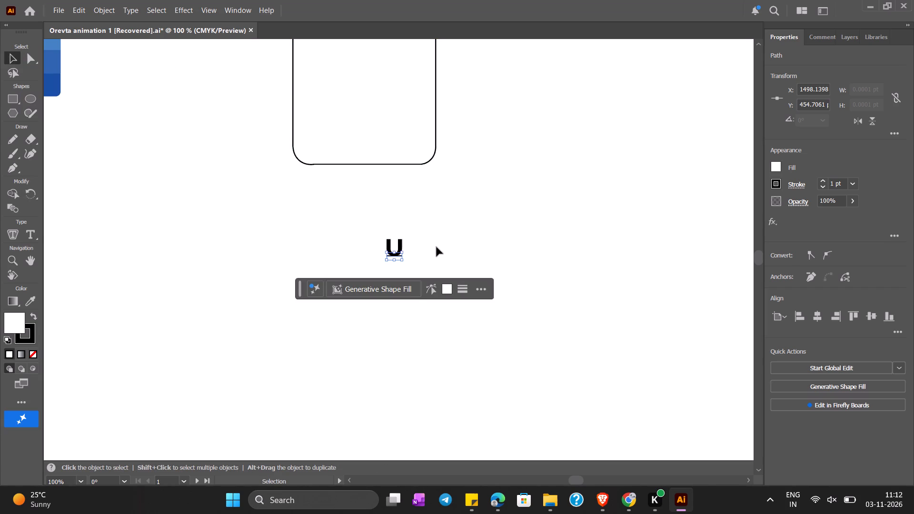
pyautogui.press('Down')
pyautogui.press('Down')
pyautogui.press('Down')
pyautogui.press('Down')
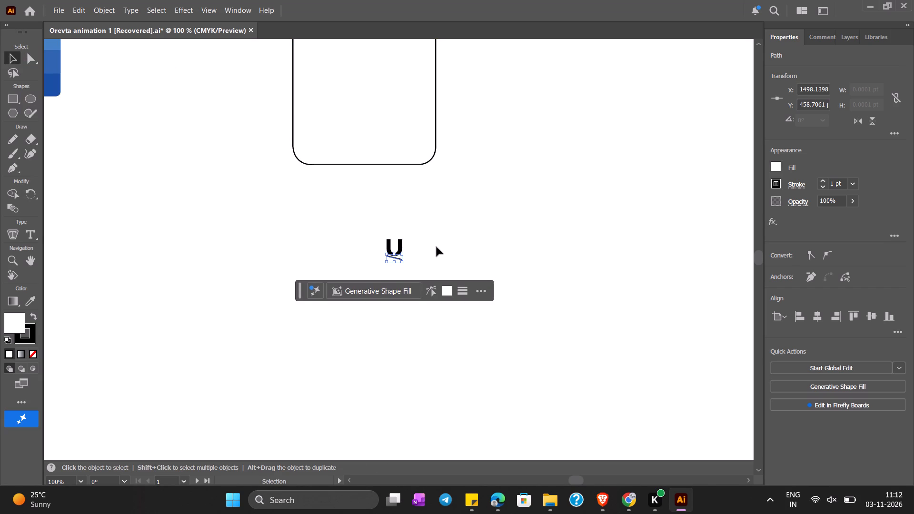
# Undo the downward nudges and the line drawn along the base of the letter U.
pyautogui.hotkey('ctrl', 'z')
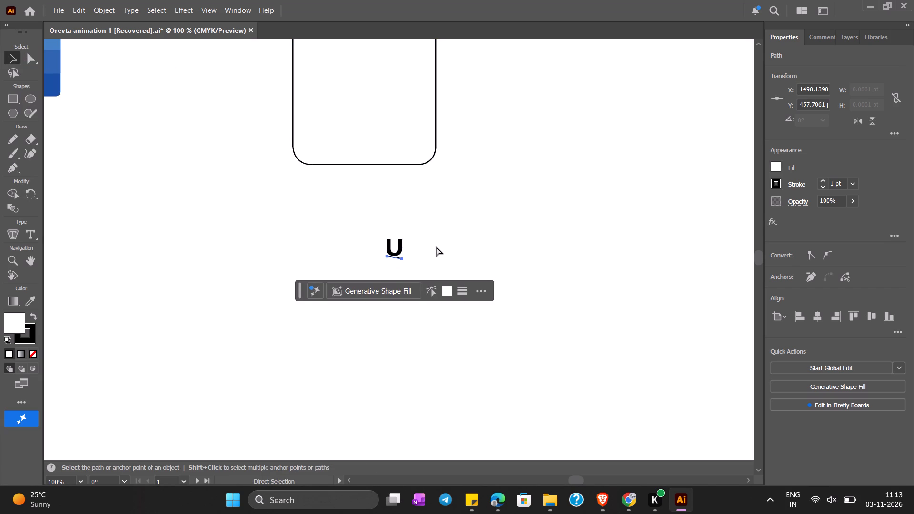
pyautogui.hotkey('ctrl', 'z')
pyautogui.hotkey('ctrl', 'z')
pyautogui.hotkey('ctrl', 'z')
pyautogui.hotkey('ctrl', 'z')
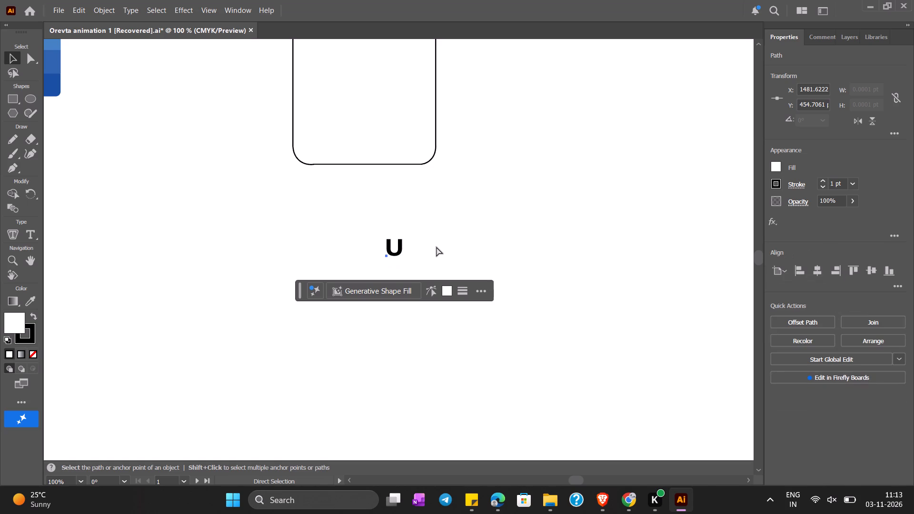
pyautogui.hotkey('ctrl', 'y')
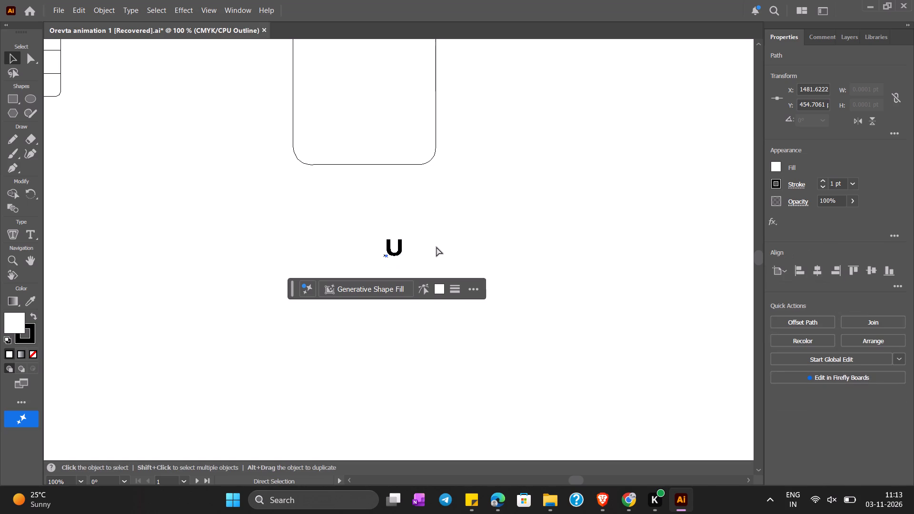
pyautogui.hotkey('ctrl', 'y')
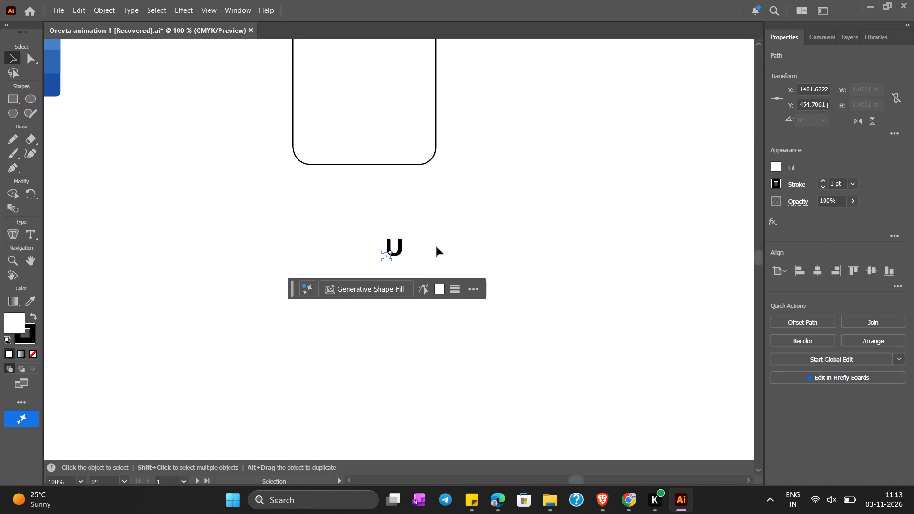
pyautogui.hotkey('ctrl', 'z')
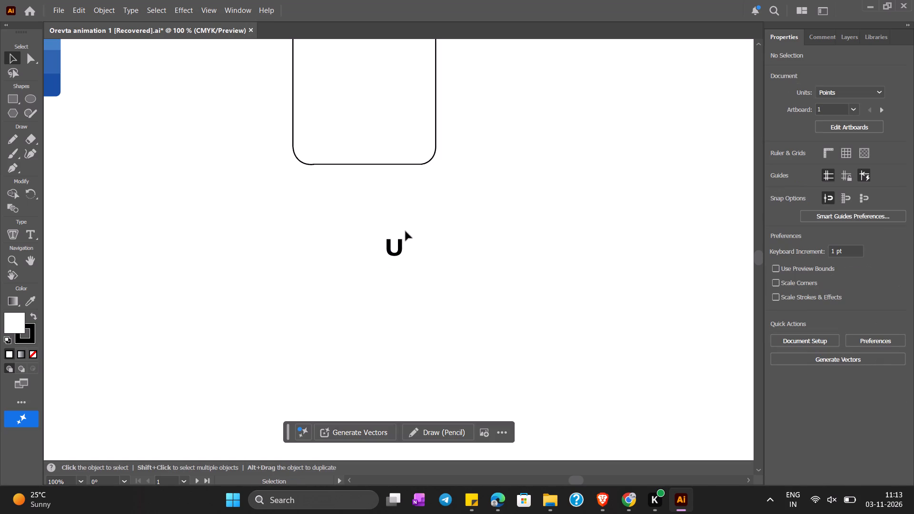
# Activate the Pen tool.
pyautogui.click(16, 168)
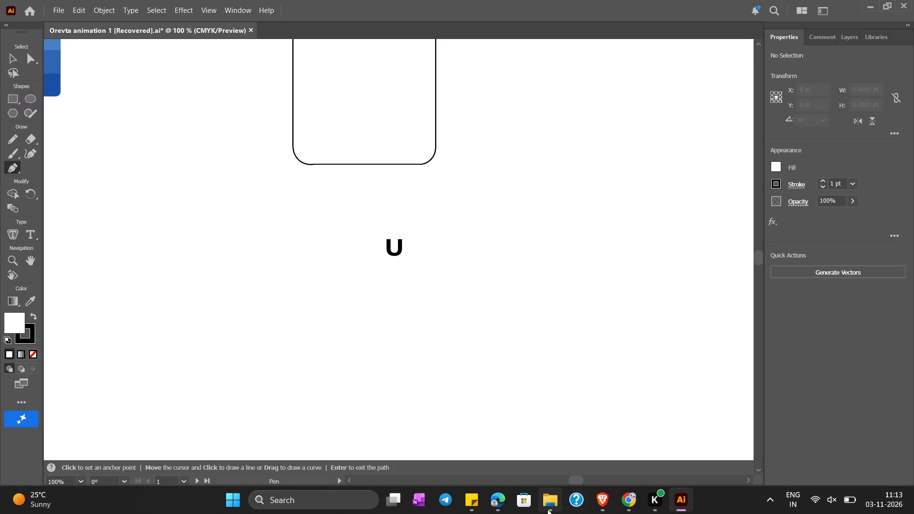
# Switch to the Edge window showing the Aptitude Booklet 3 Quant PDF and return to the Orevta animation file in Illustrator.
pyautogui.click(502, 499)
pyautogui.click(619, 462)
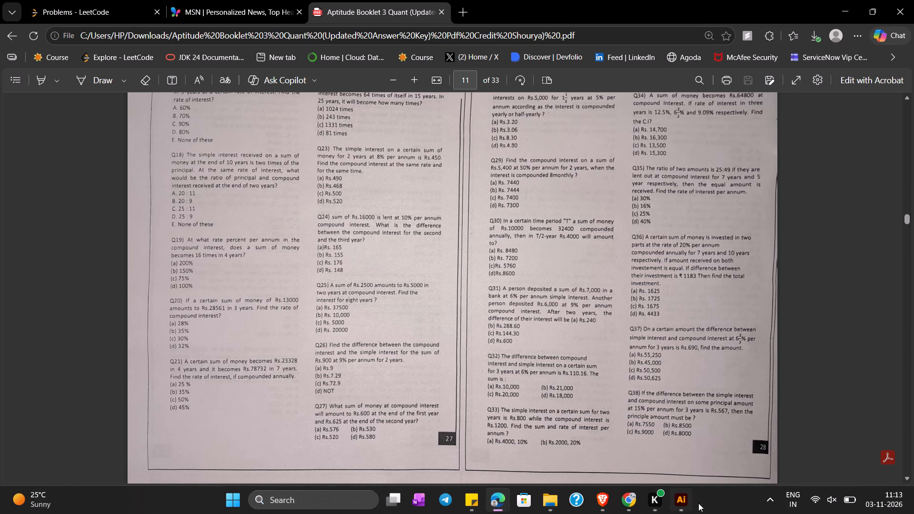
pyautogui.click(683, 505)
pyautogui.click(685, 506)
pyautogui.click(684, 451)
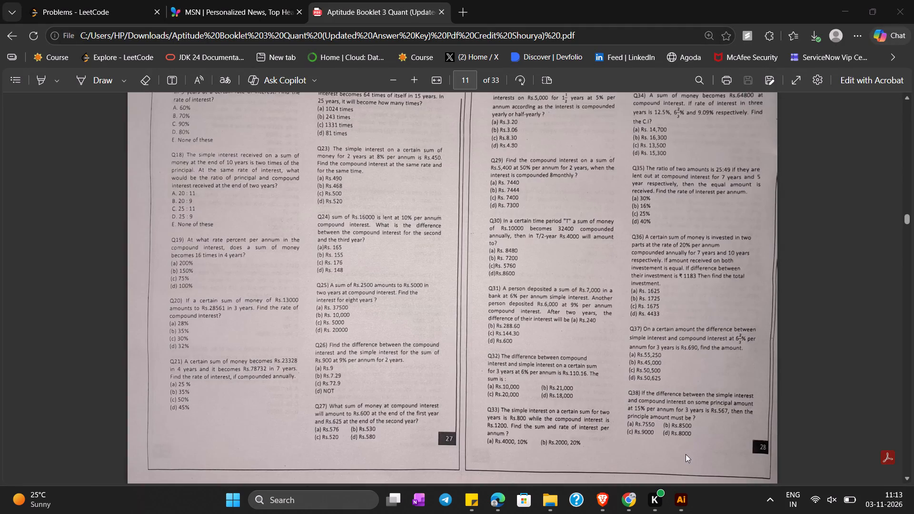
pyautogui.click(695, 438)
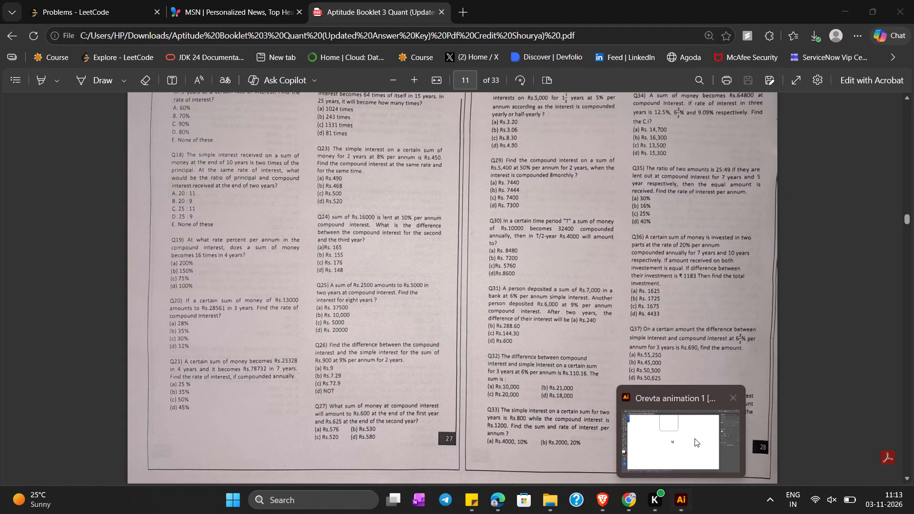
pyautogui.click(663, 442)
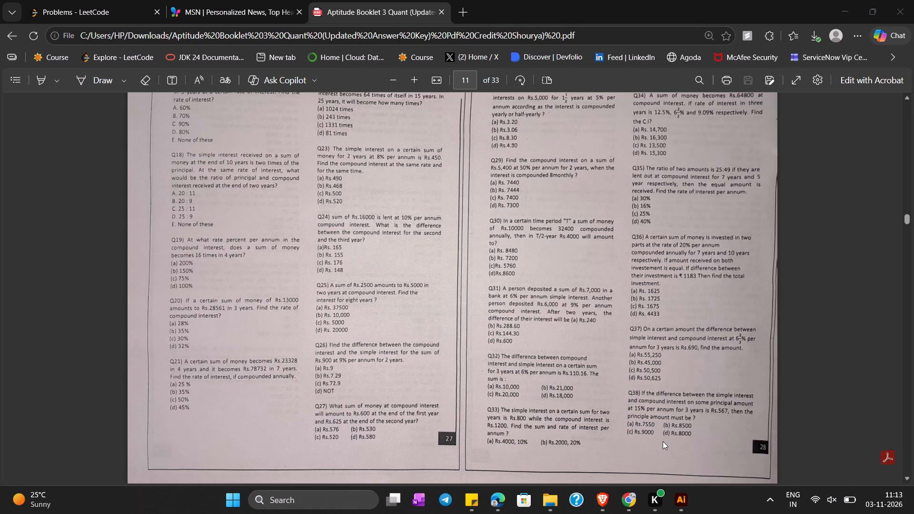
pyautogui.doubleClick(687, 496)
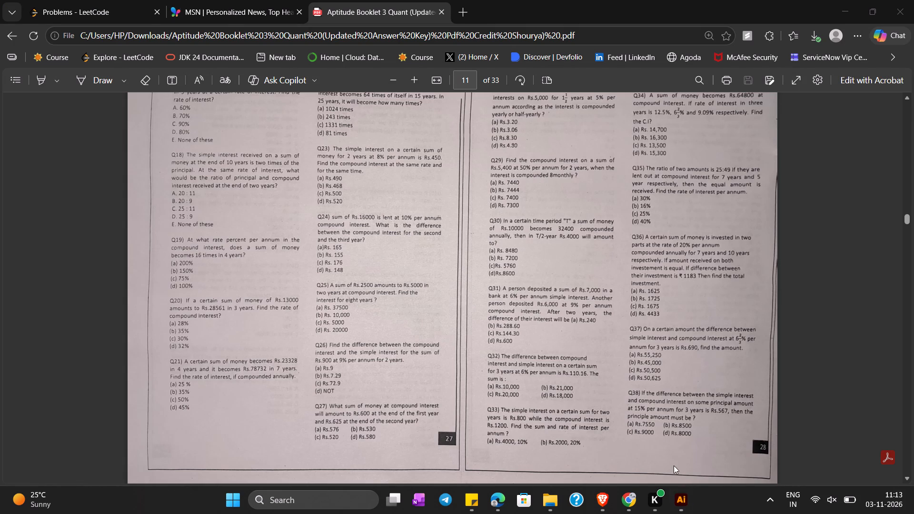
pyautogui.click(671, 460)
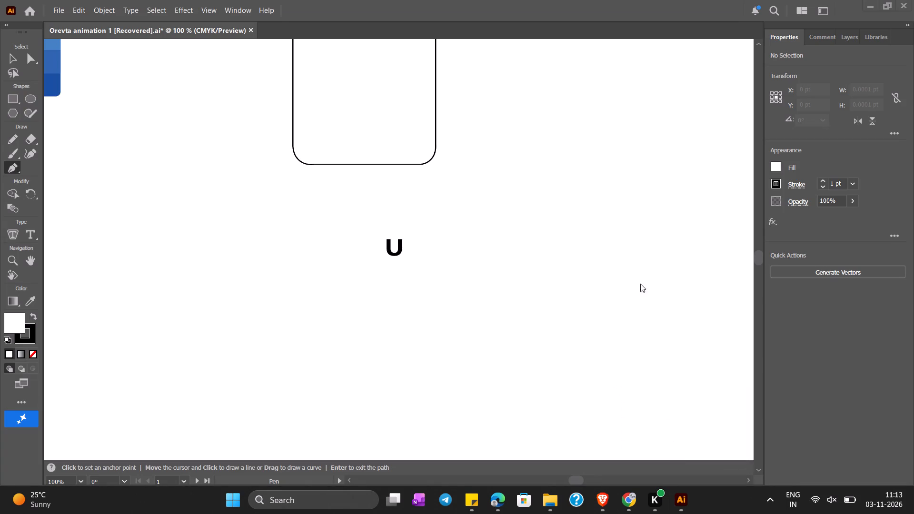
# Draw a horizontal underline about 16.5 pt long, about 5 pt below the base of the letter U, and end the path.
pyautogui.click(387, 261)
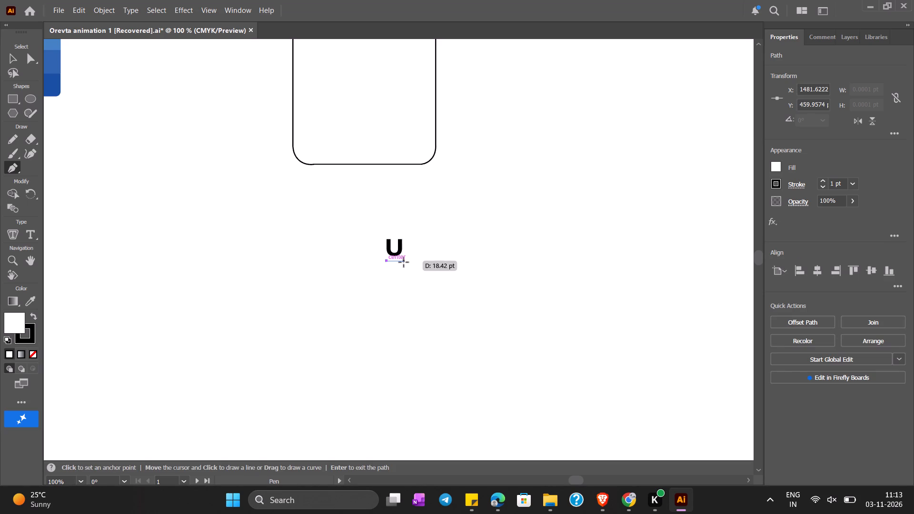
pyautogui.click(403, 260)
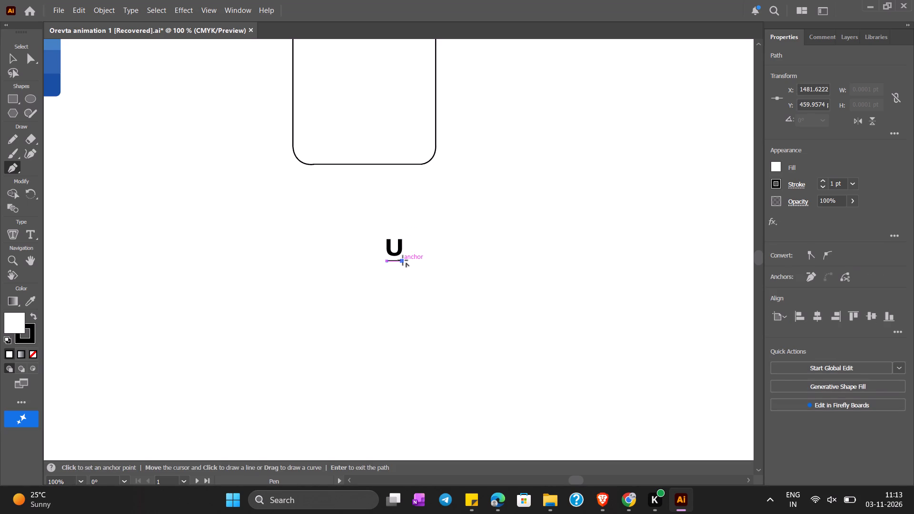
pyautogui.press('Escape')
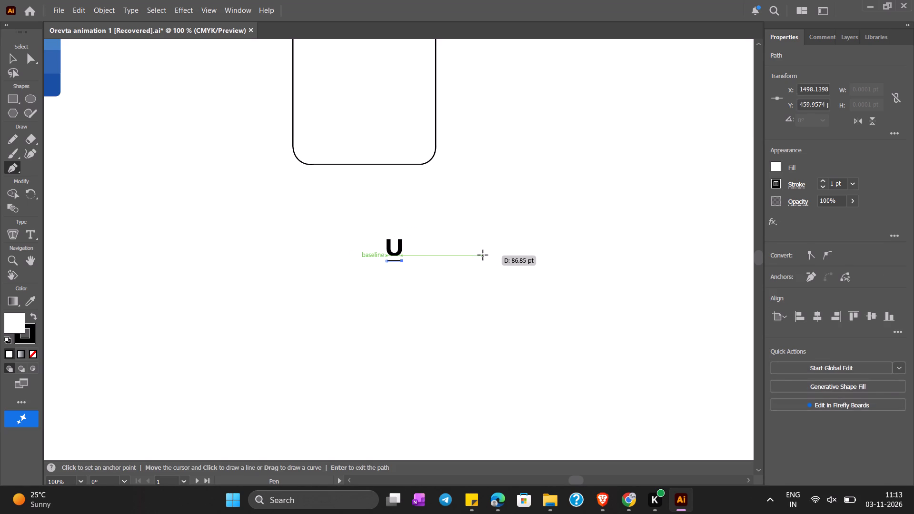
# Try a 3 pt stroke weight on the underline, settle on 2 pt, and deselect it.
pyautogui.click(10, 56)
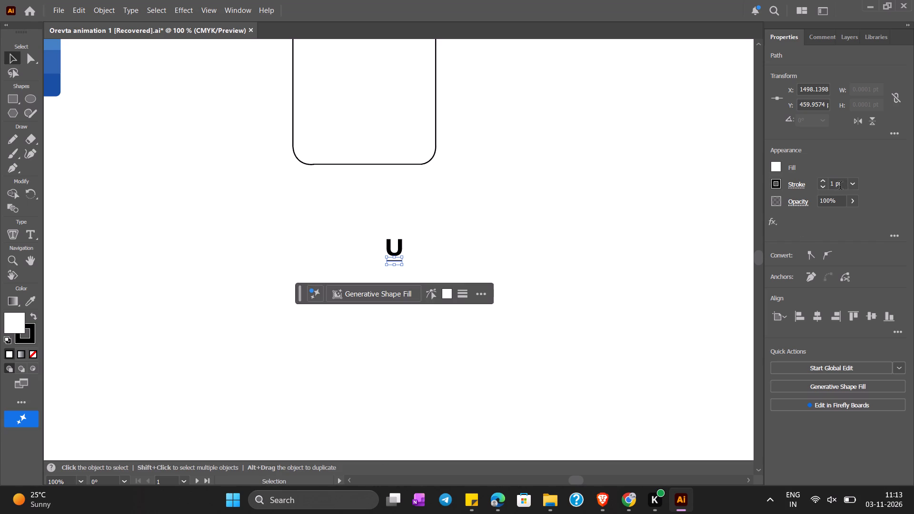
pyautogui.click(857, 186)
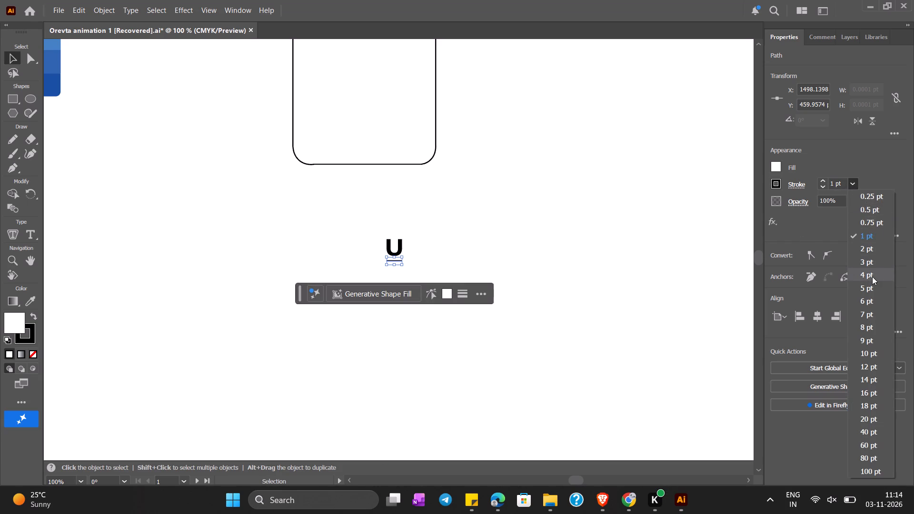
pyautogui.click(872, 263)
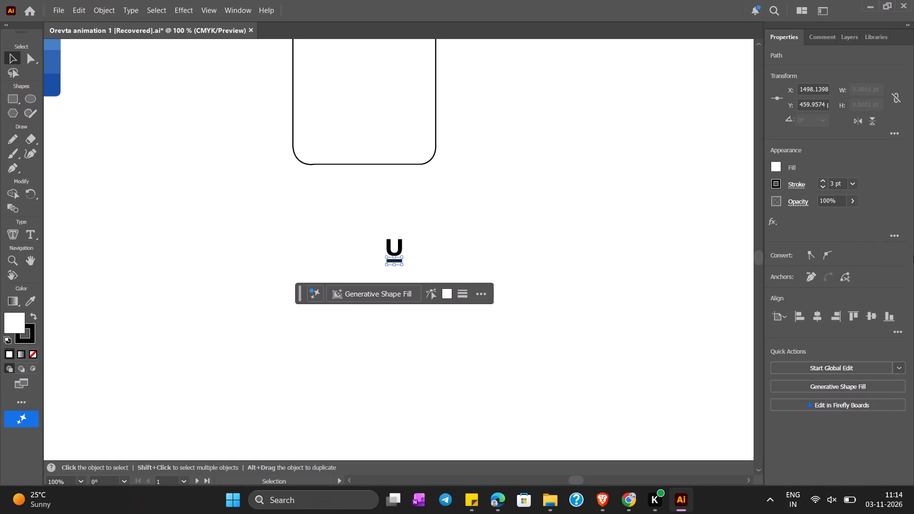
pyautogui.click(853, 184)
pyautogui.click(867, 246)
pyautogui.click(384, 225)
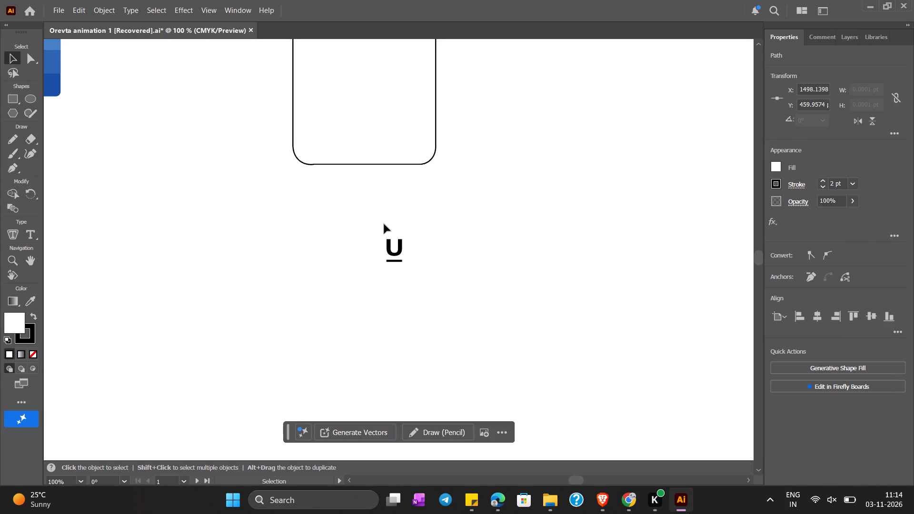
# Select only the underline beneath the letter U and nudge it 1 pt to the right.
pyautogui.moveTo(382, 232); pyautogui.dragTo(407, 264)
pyautogui.click(464, 243)
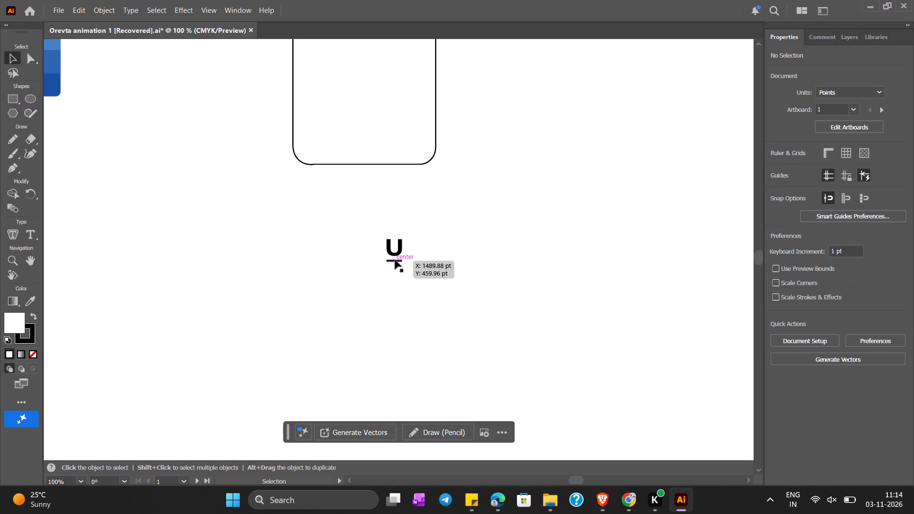
pyautogui.click(395, 260)
pyautogui.press('Right')
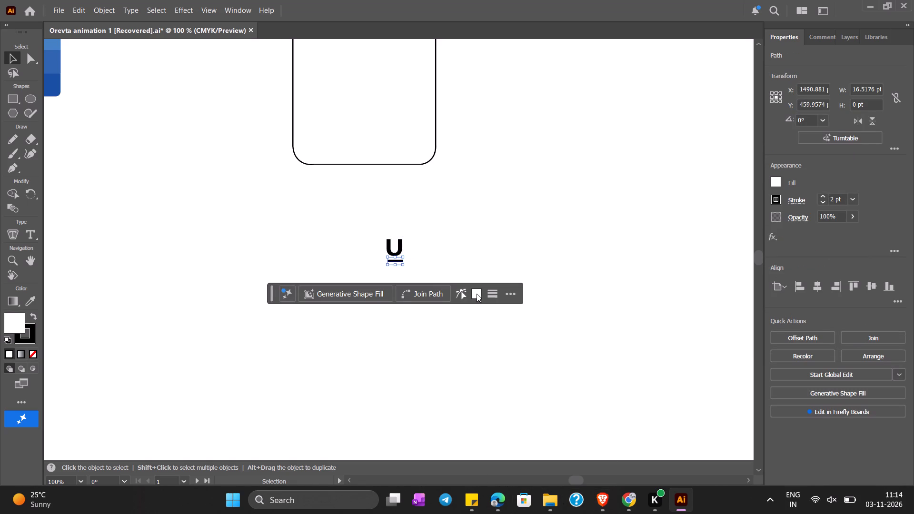
# Nudge the underline beneath the letter U 1 pt to the left and deselect it.
pyautogui.press('Left')
pyautogui.click(496, 226)
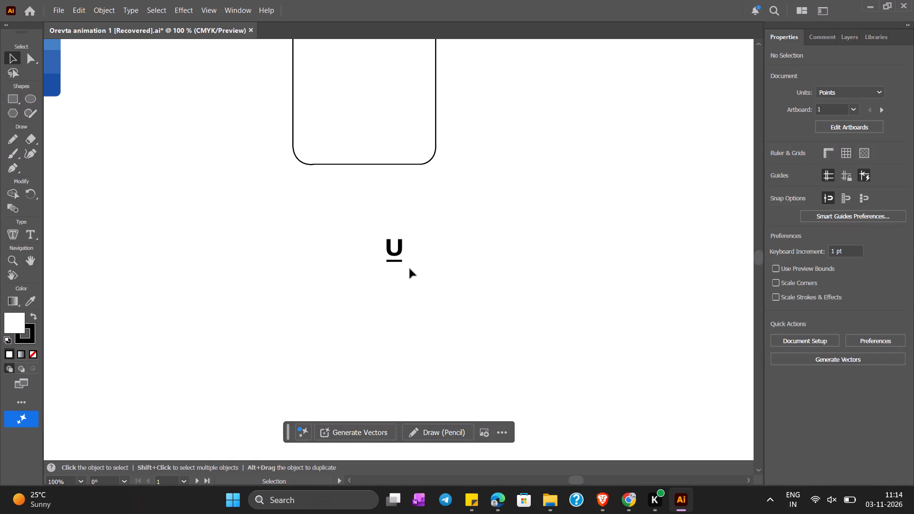
# Group the letter U with its underline and deselect the group.
pyautogui.moveTo(410, 269); pyautogui.dragTo(388, 242)
pyautogui.rightClick(394, 249)
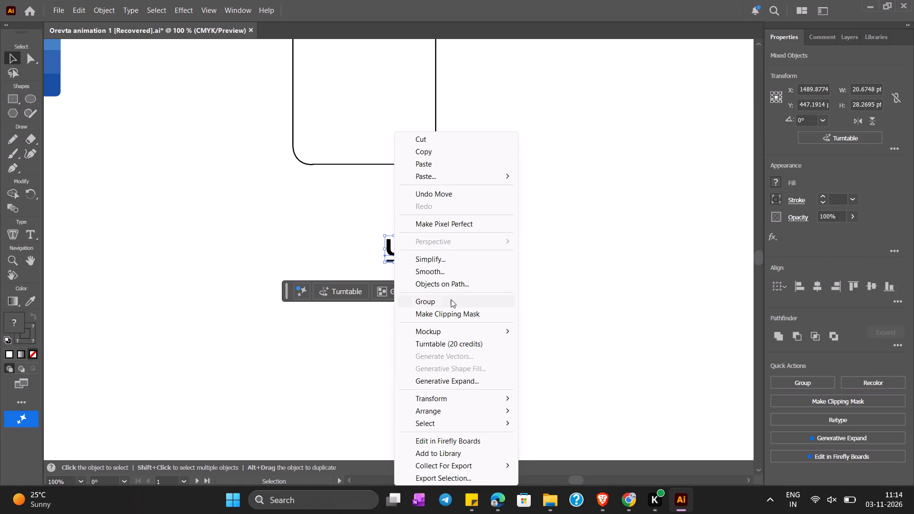
pyautogui.click(449, 305)
pyautogui.click(538, 327)
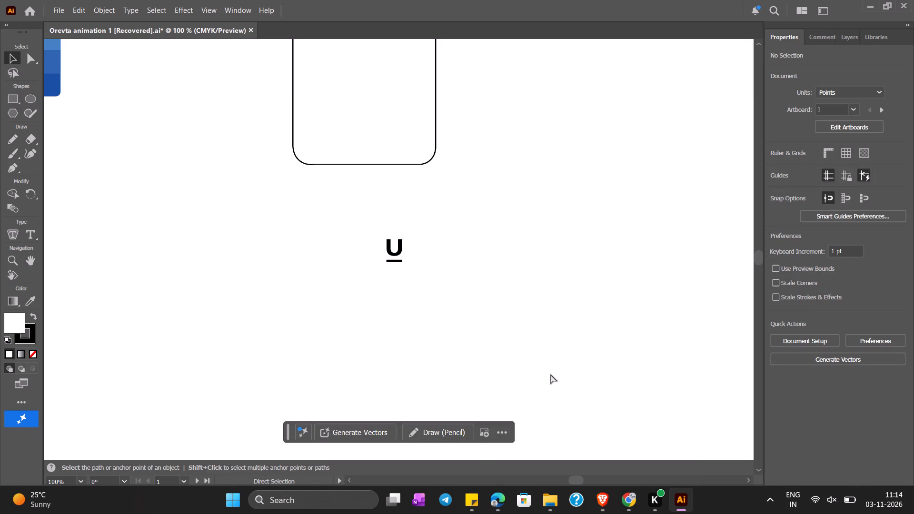
# Move the bold B about 169 pt right and 598 pt down, placing it left of the underlined U and level with it.
pyautogui.hotkey('ctrl', '-')
pyautogui.hotkey('ctrl', '-')
pyautogui.hotkey('ctrl', '-')
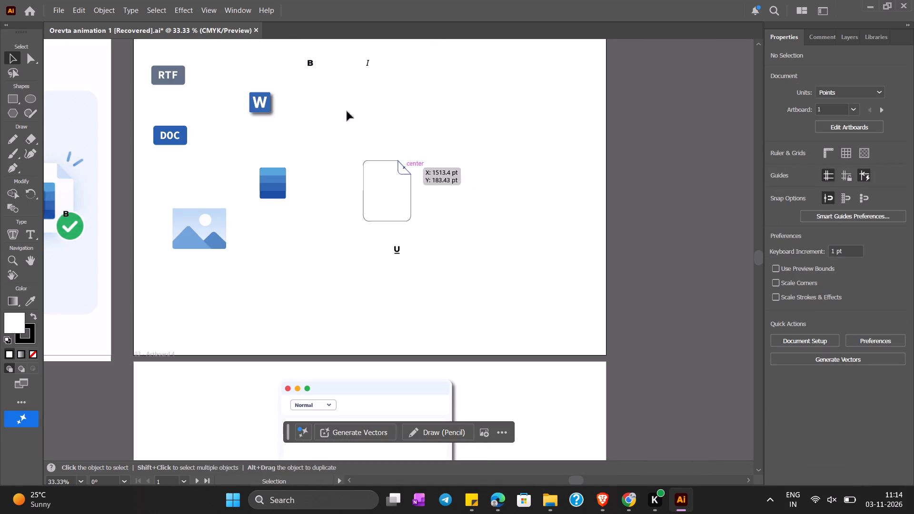
pyautogui.moveTo(310, 63); pyautogui.dragTo(365, 256)
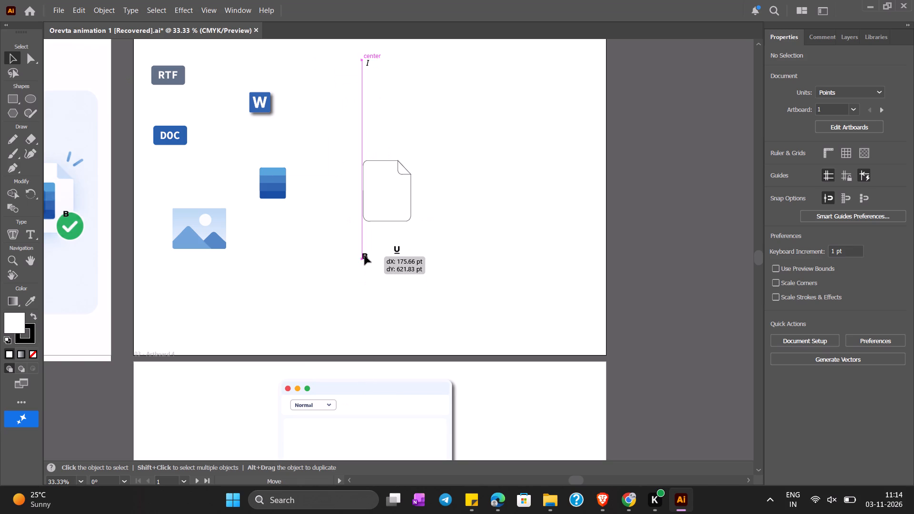
pyautogui.moveTo(365, 256); pyautogui.dragTo(363, 248)
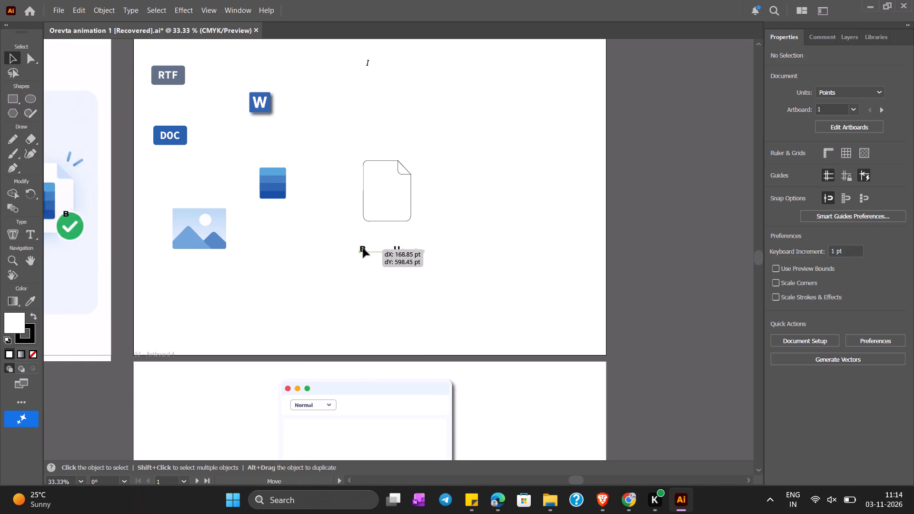
pyautogui.moveTo(363, 248); pyautogui.dragTo(363, 249)
pyautogui.click(529, 255)
pyautogui.click(506, 263)
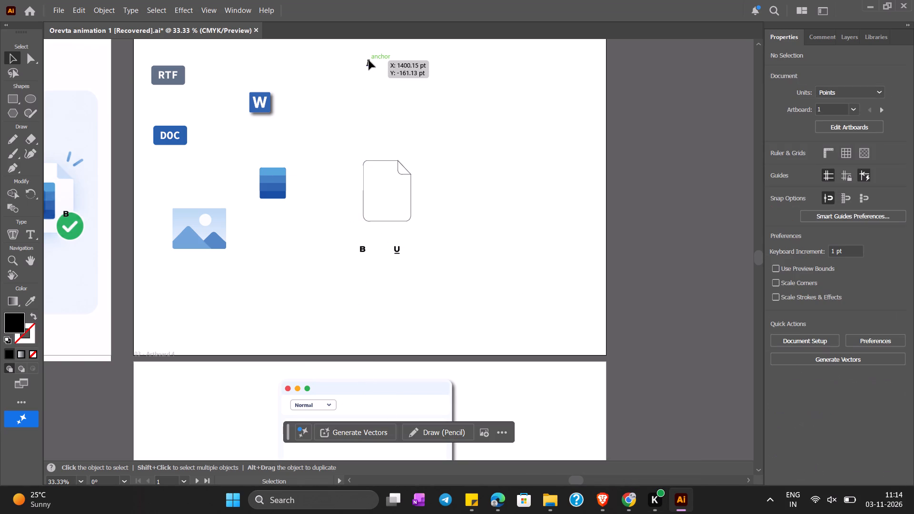
# Move the italic I down beneath the page outline, between the bold B and the underlined U on the same line, and deselect it.
pyautogui.moveTo(369, 60); pyautogui.dragTo(475, 181)
pyautogui.click(495, 158)
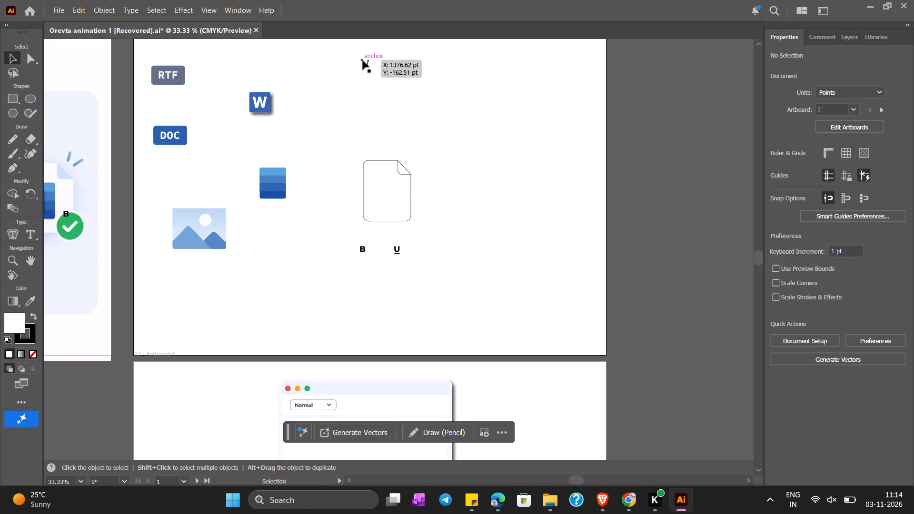
pyautogui.click(370, 59)
pyautogui.click(369, 62)
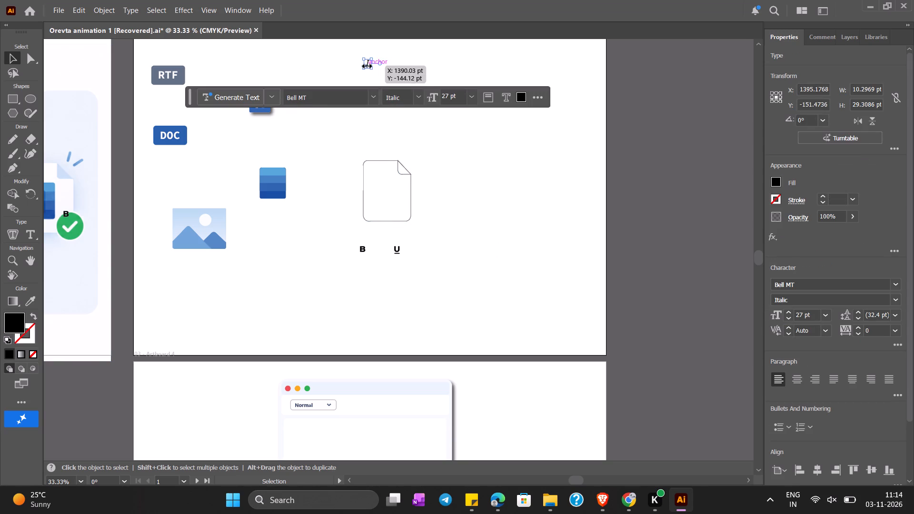
pyautogui.moveTo(368, 63); pyautogui.dragTo(395, 223)
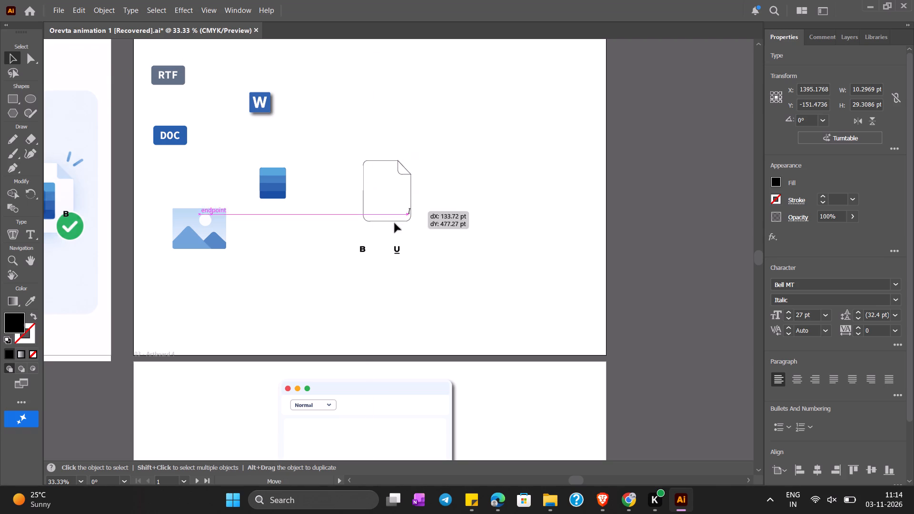
pyautogui.moveTo(395, 223); pyautogui.dragTo(380, 249)
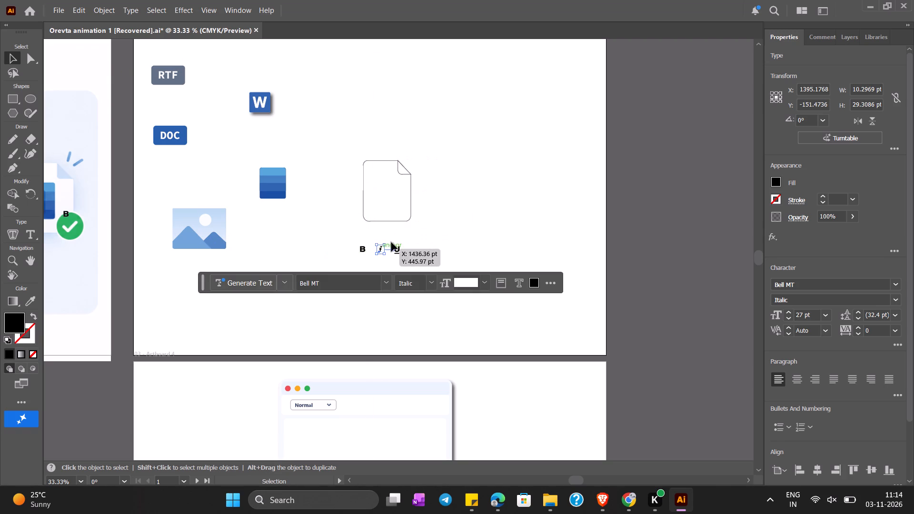
pyautogui.click(444, 243)
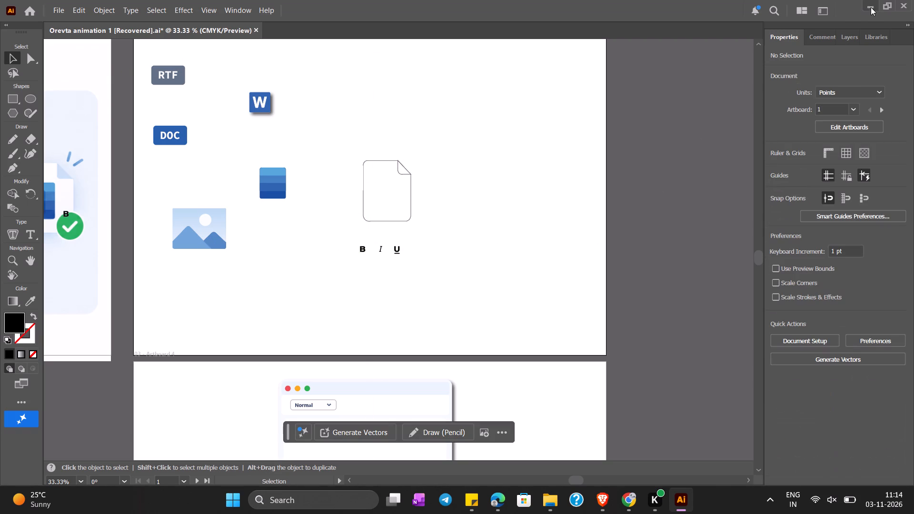
# Minimize the Illustrator window.
pyautogui.click(871, 8)
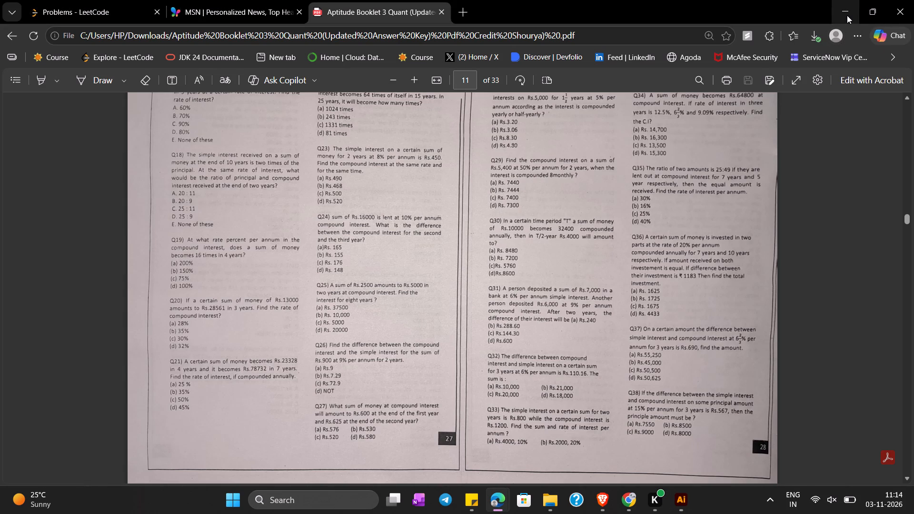
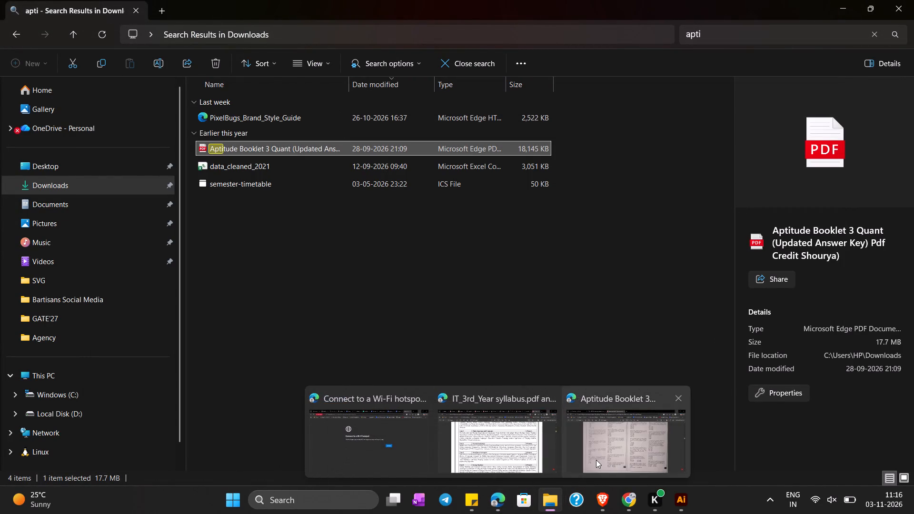
# Switch to the Aptitude Booklet 3 Quant PDF in Microsoft Edge to view its open page of interest questions.
pyautogui.click(596, 460)
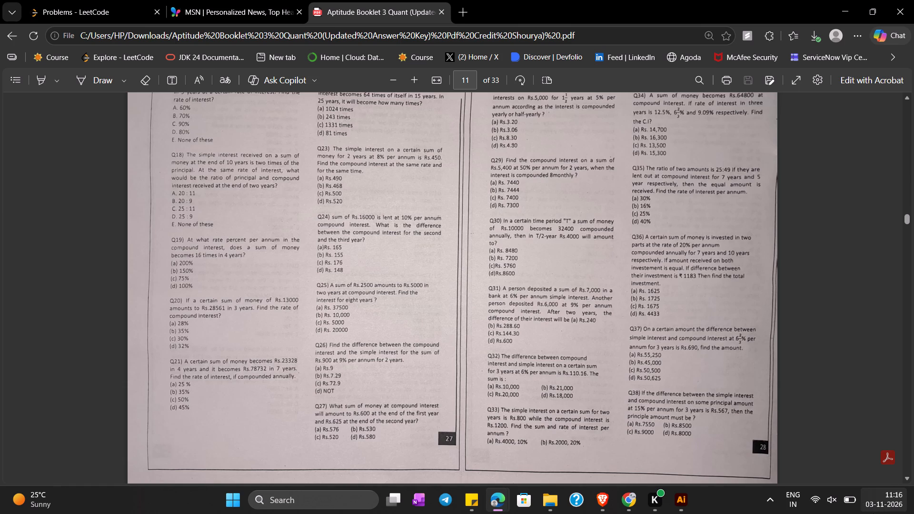
# In Illustrator, nudge the italic I horizontally between the bold B and the underlined U, placing it at about X 1436 pt.
pyautogui.click(687, 503)
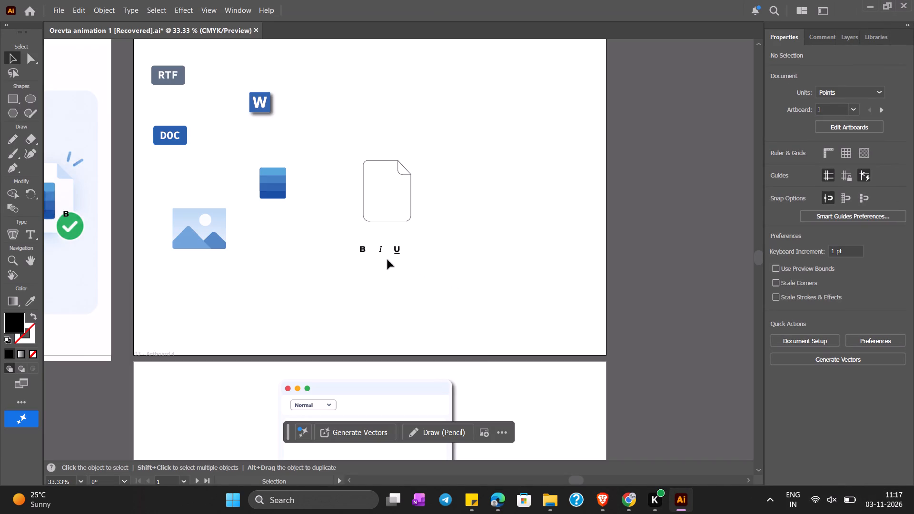
pyautogui.click(382, 248)
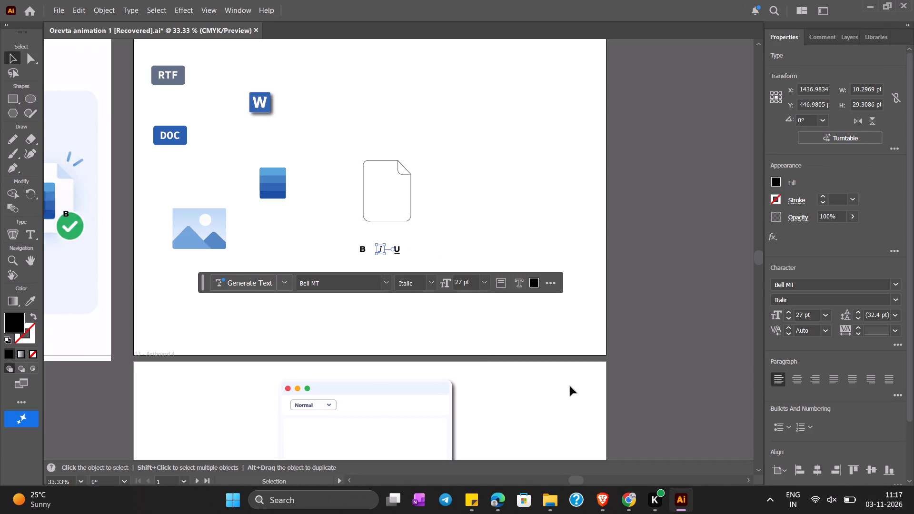
pyautogui.press('Left')
pyautogui.press('Left')
pyautogui.press('Left')
pyautogui.press('Left')
pyautogui.press('Left')
pyautogui.press('Left')
pyautogui.press('Left')
pyautogui.press('Left')
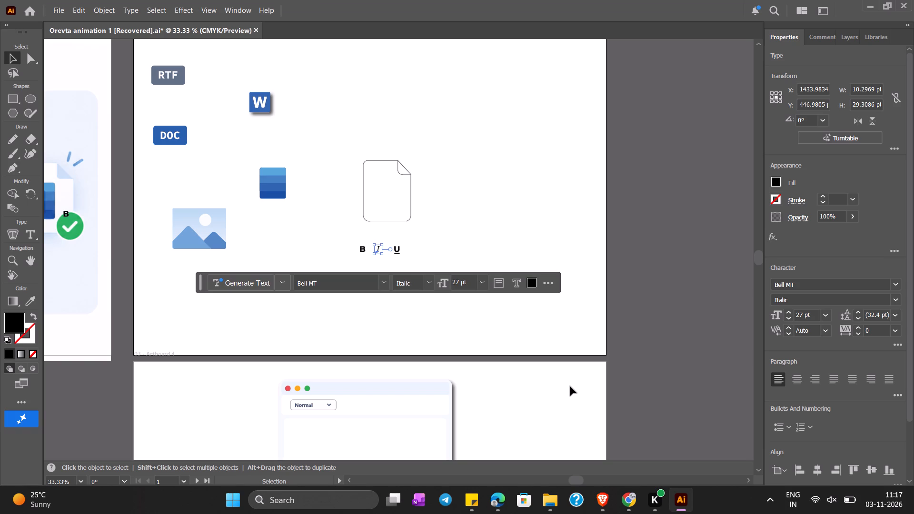
pyautogui.press('Left')
pyautogui.press('Left')
pyautogui.press('Left')
pyautogui.press('Left')
pyautogui.press('Left')
pyautogui.press('Left')
pyautogui.press('Left')
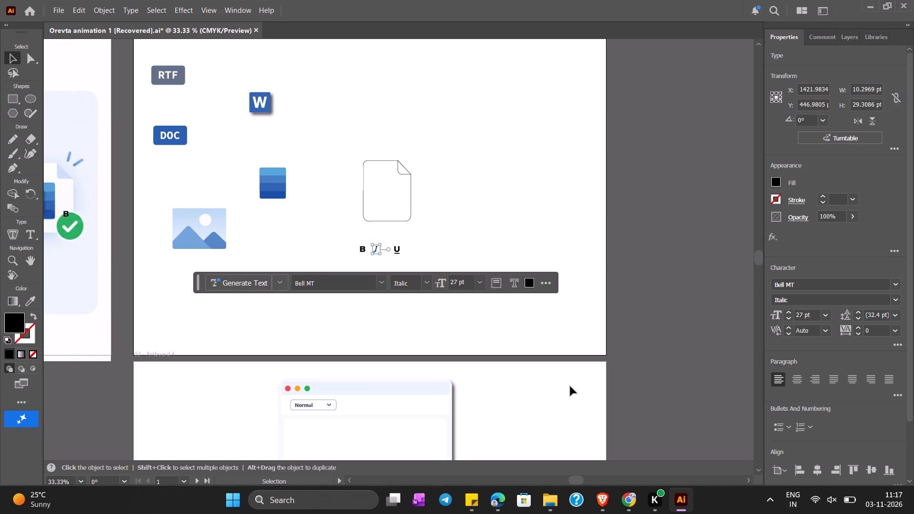
pyautogui.press('Right')
pyautogui.press('Right')
pyautogui.press('Right')
pyautogui.press('Right')
pyautogui.press('Right')
pyautogui.press('Right')
pyautogui.press('Right')
pyautogui.press('Right')
pyautogui.press('Right')
pyautogui.press('Right')
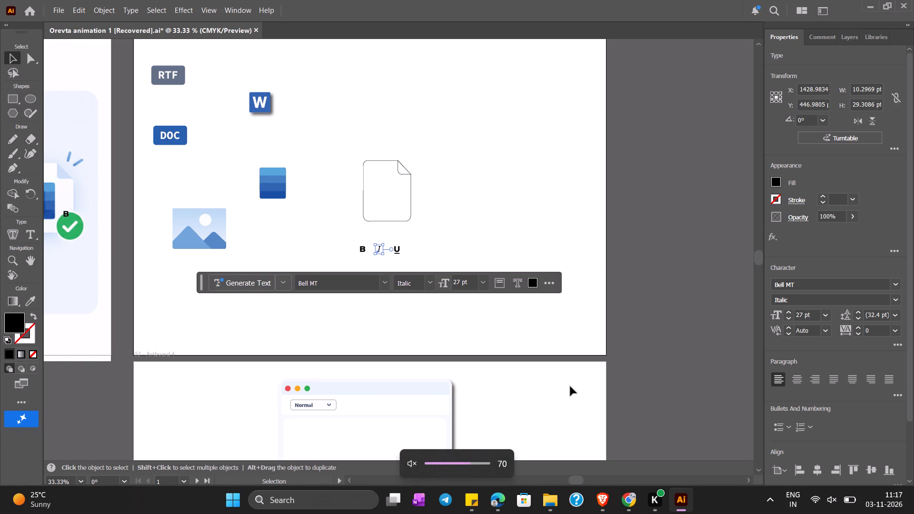
pyautogui.press('Right')
pyautogui.press('Right')
pyautogui.press('Right')
pyautogui.press('Right')
pyautogui.press('Right')
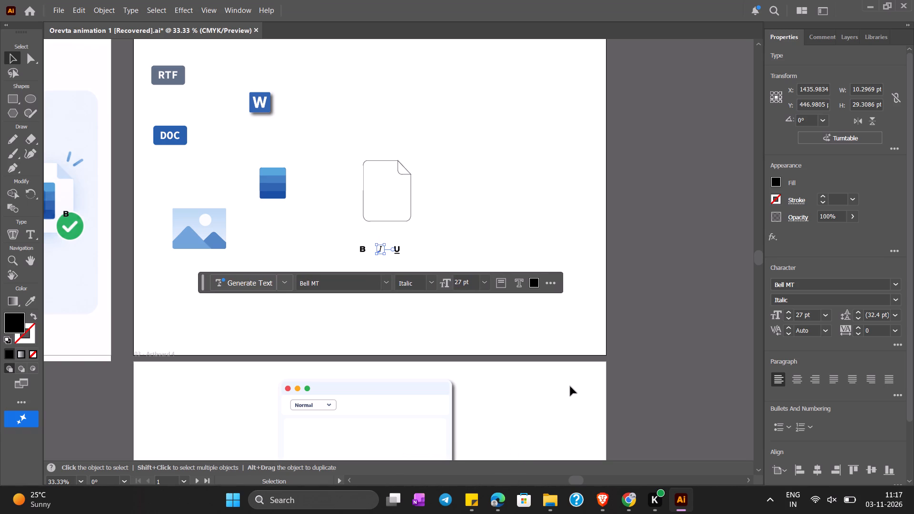
pyautogui.press('Left')
pyautogui.press('Left')
pyautogui.press('Left')
pyautogui.click(550, 193)
pyautogui.click(538, 189)
pyautogui.click(560, 365)
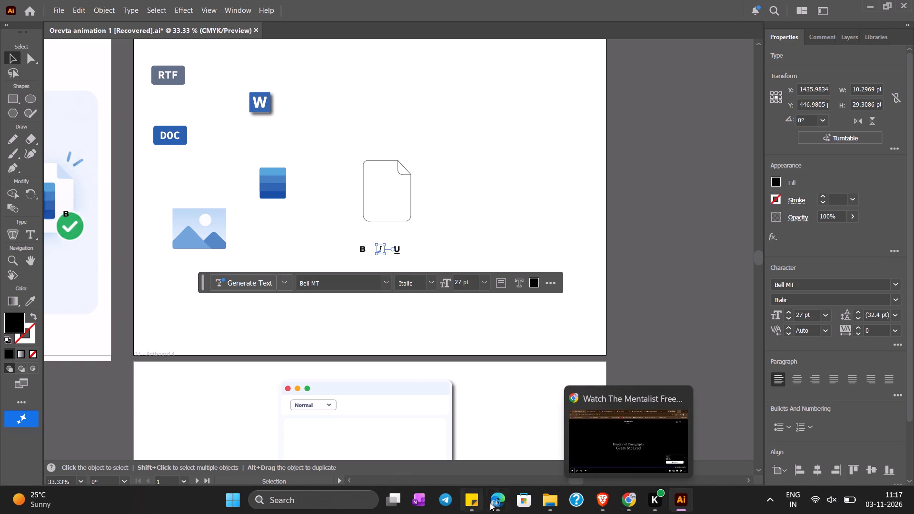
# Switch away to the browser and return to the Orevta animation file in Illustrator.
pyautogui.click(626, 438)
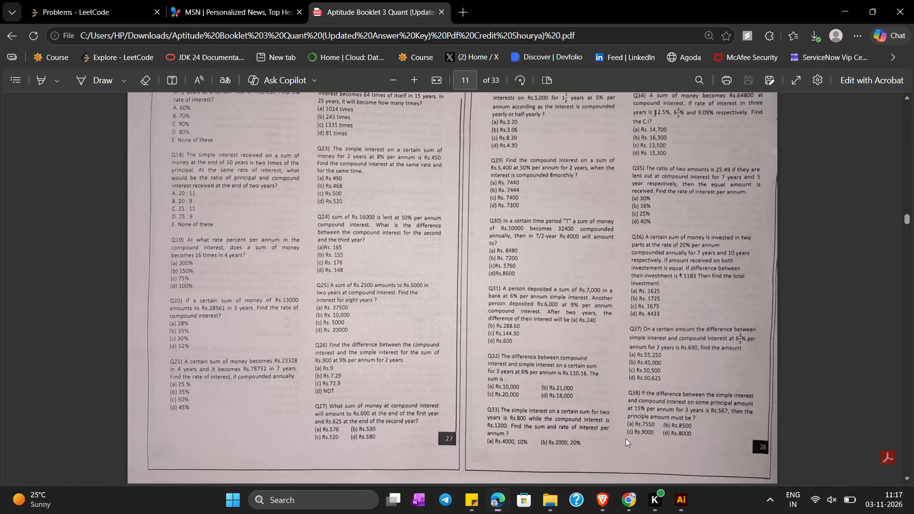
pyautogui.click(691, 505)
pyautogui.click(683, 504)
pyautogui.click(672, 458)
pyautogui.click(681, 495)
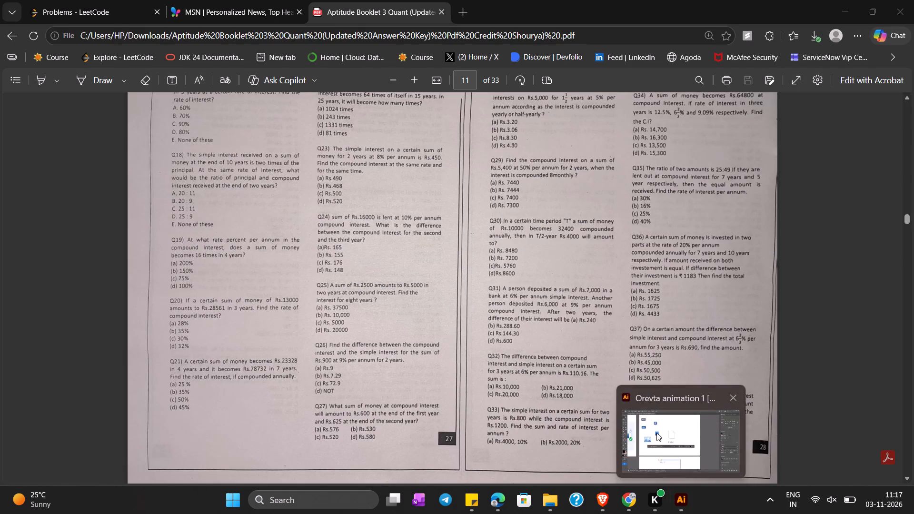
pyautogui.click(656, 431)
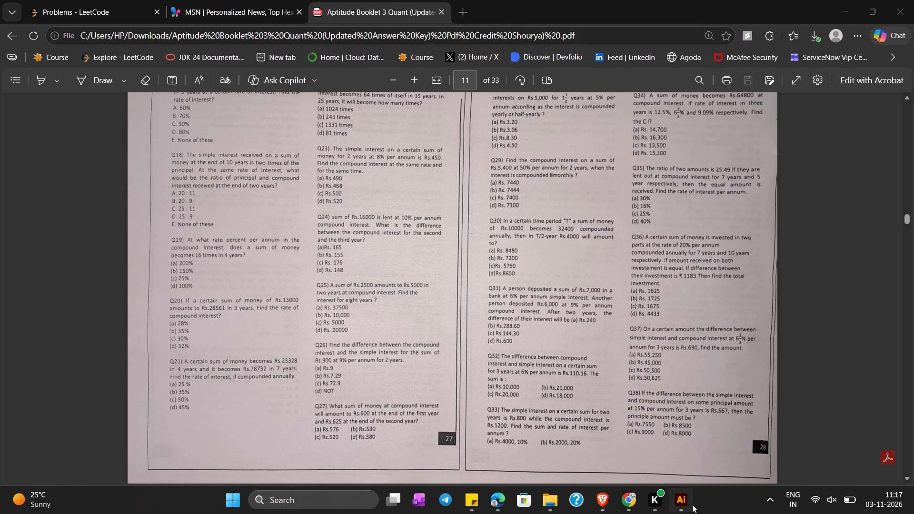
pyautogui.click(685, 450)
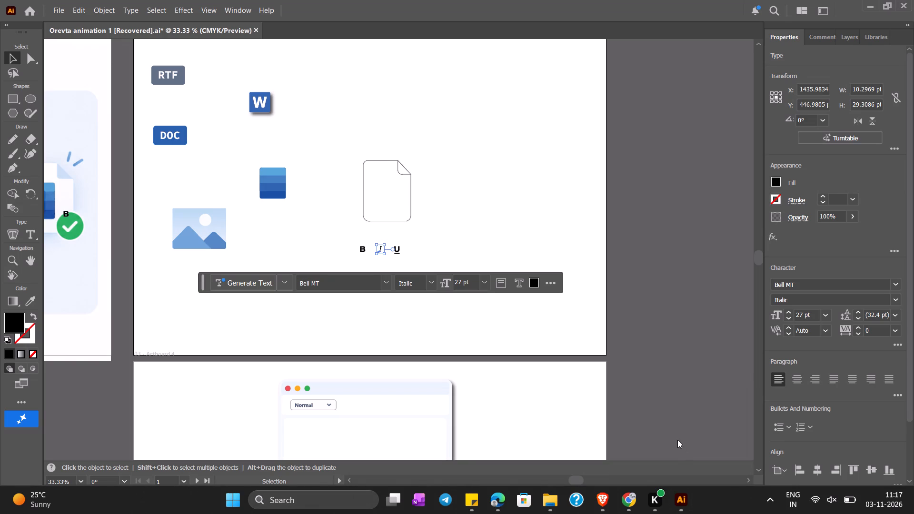
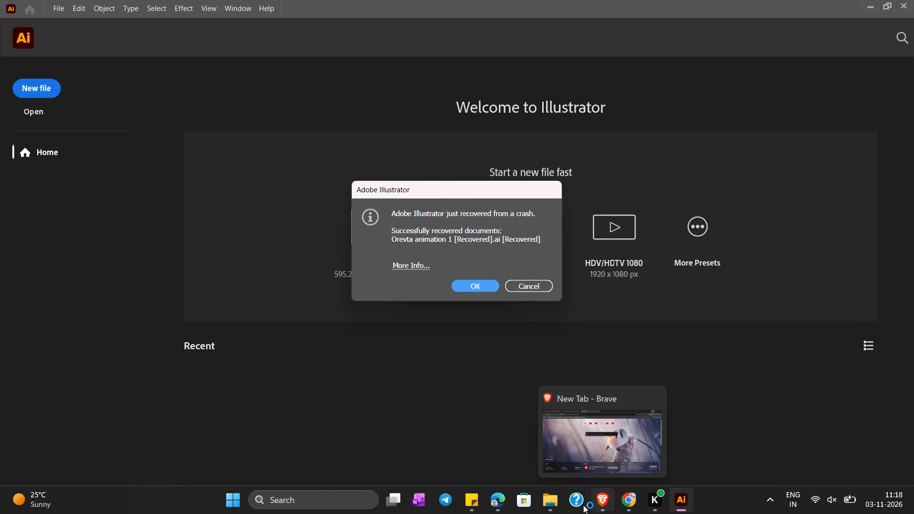
# Accept the crash recovery notice and open the recovered Orevta animation 1 file from the recent files.
pyautogui.click(483, 283)
pyautogui.click(271, 420)
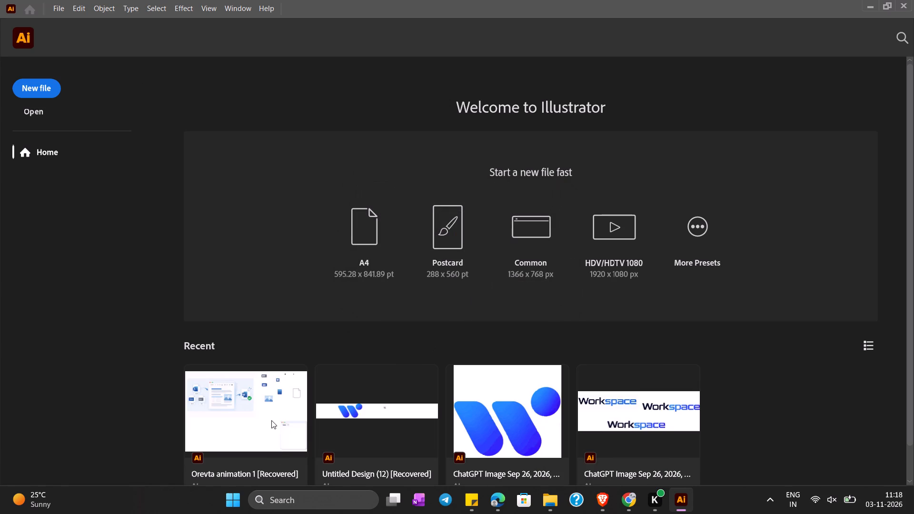
pyautogui.doubleClick(272, 420)
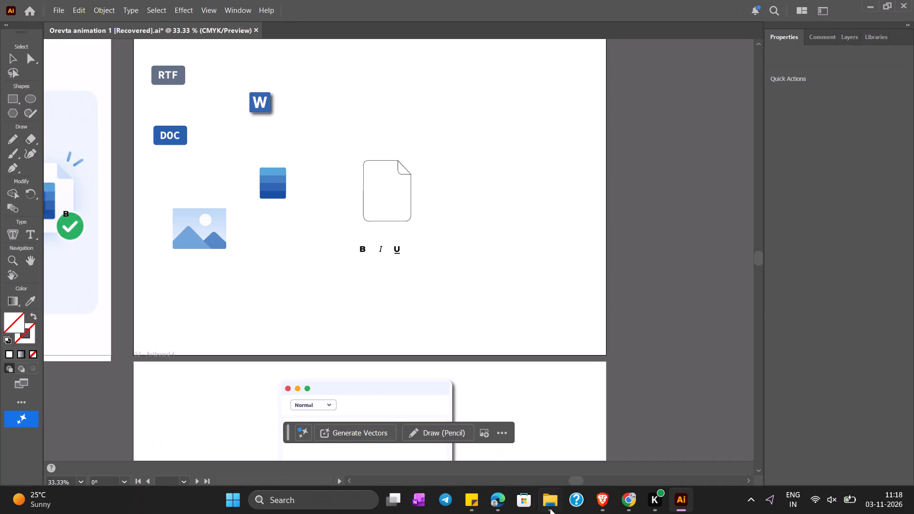
# Switch to Microsoft Edge to view the Aptitude Booklet 3 Quant PDF.
pyautogui.click(503, 500)
pyautogui.click(609, 439)
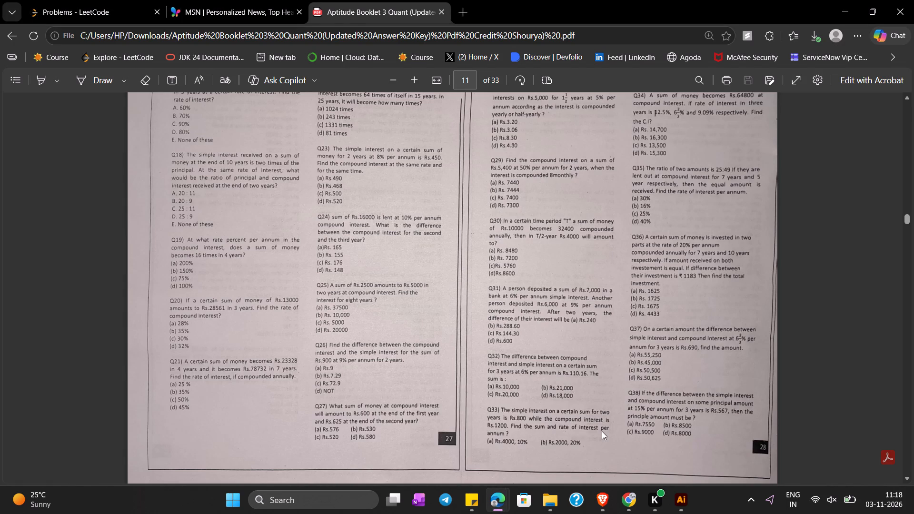
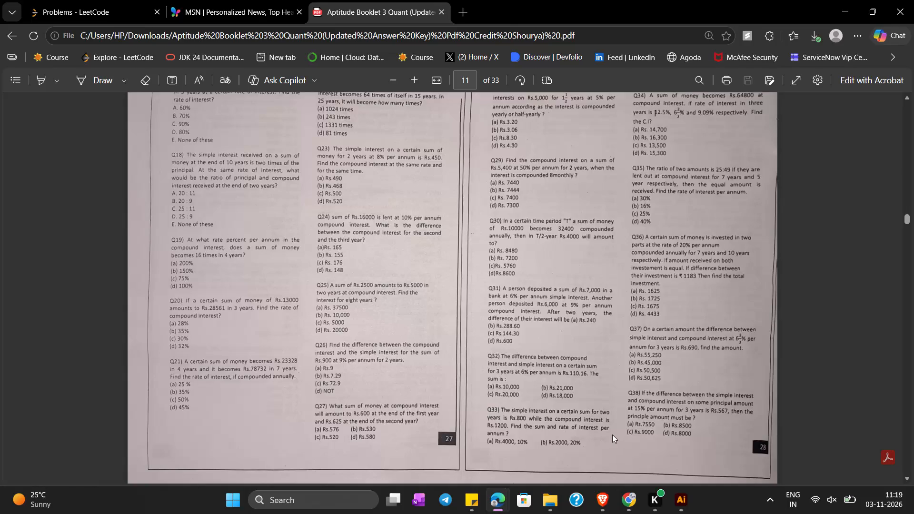
# Switch to Adobe Illustrator and group the B, I and U letters beneath the folded-corner page outline.
pyautogui.click(678, 501)
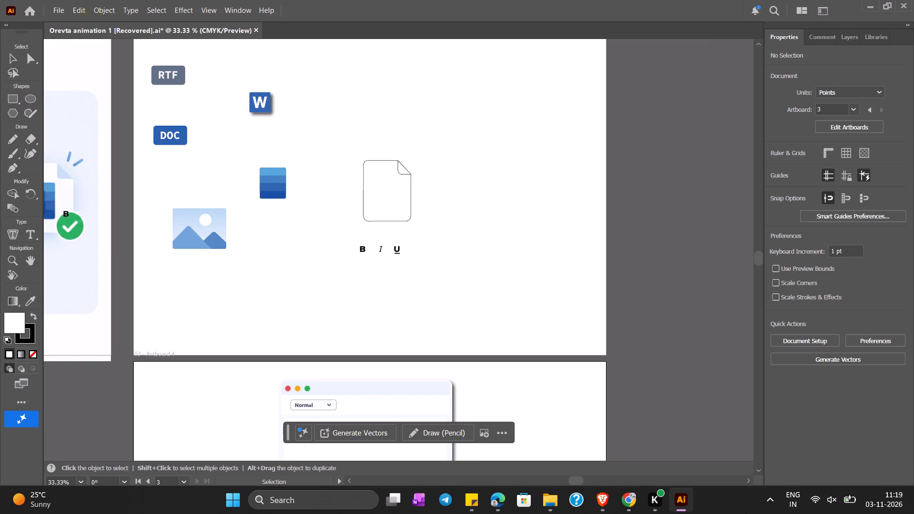
pyautogui.moveTo(403, 260); pyautogui.dragTo(404, 260)
pyautogui.moveTo(404, 260); pyautogui.dragTo(359, 241)
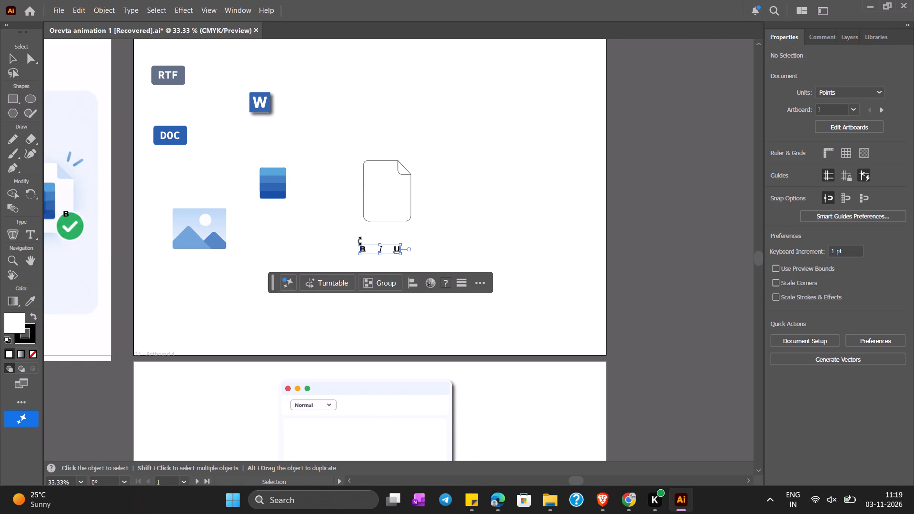
pyautogui.rightClick(390, 247)
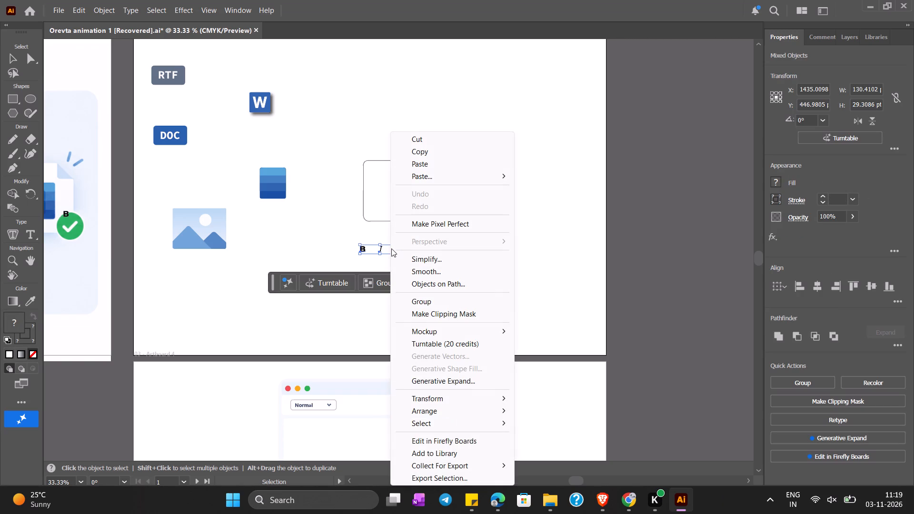
pyautogui.click(438, 297)
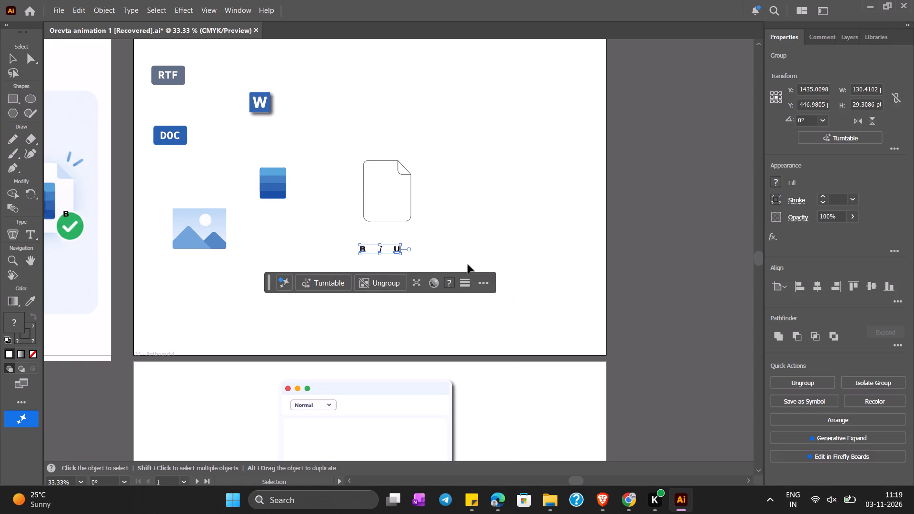
pyautogui.click(465, 255)
# Move the grouped B, I and U letters further down, away from the page outline.
pyautogui.moveTo(382, 248); pyautogui.dragTo(384, 267)
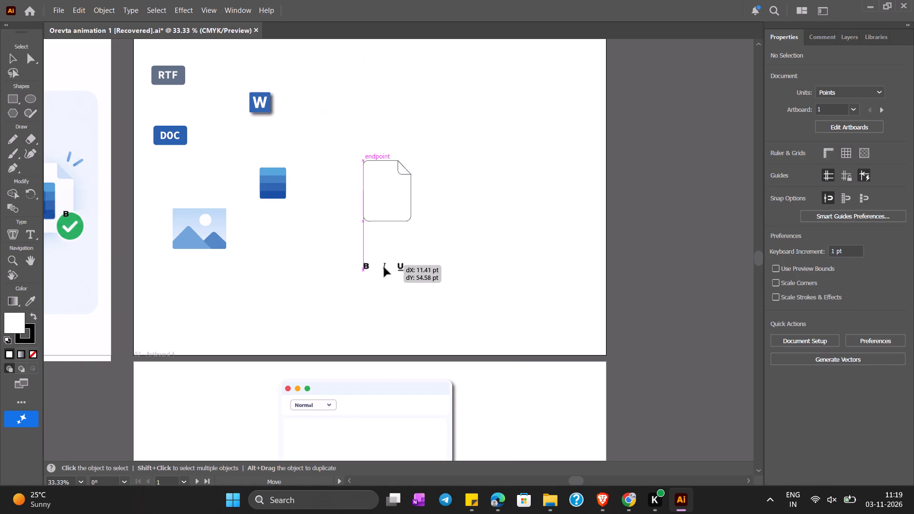
pyautogui.moveTo(384, 267); pyautogui.dragTo(385, 281)
# Switch to Microsoft Edge to view the Aptitude Booklet 3 Quant PDF.
pyautogui.click(508, 496)
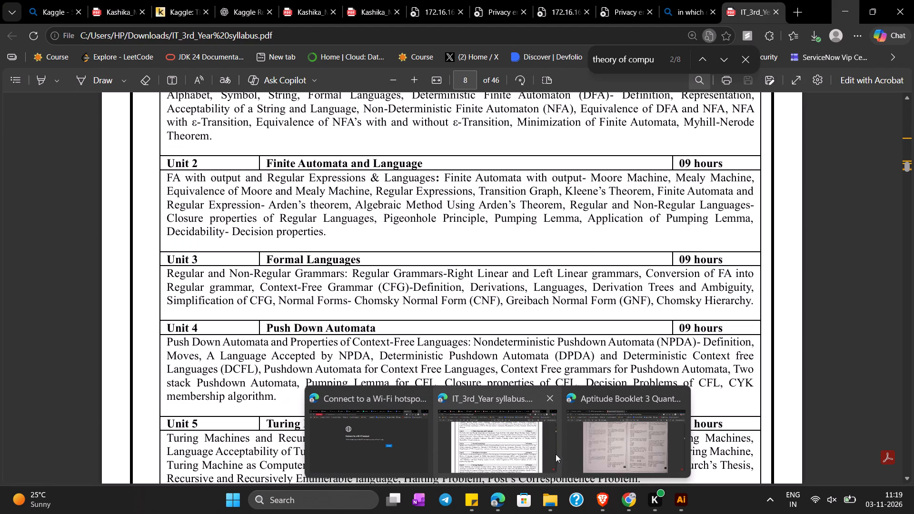
pyautogui.click(610, 450)
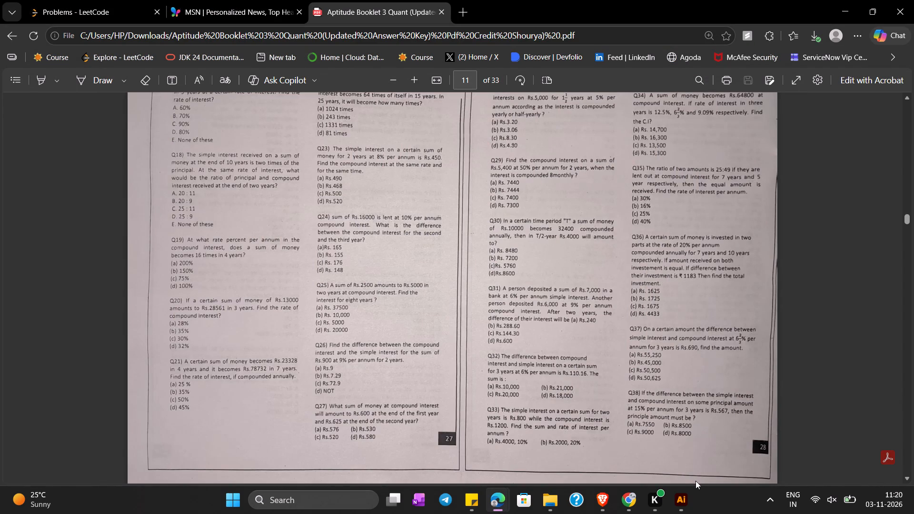
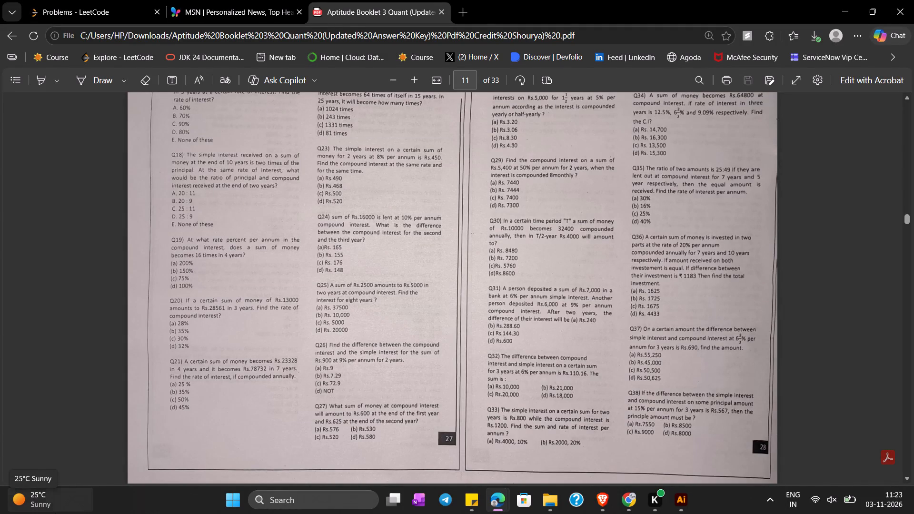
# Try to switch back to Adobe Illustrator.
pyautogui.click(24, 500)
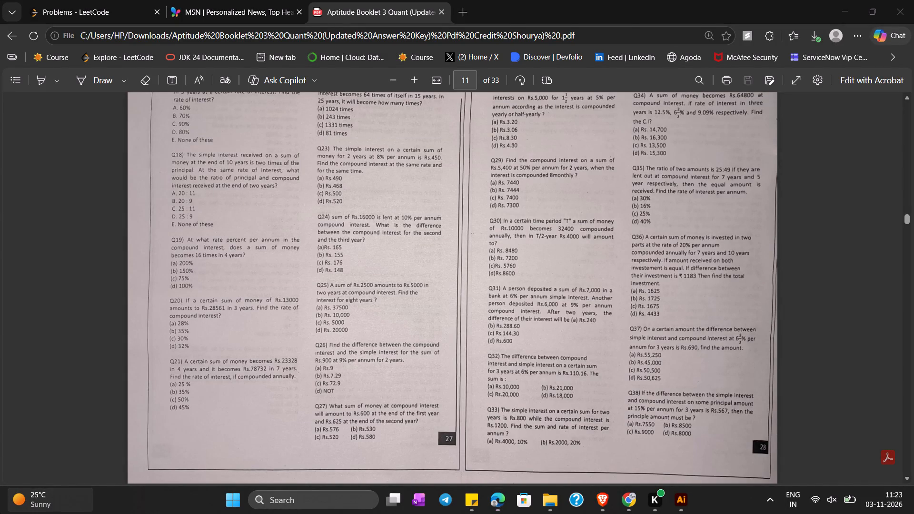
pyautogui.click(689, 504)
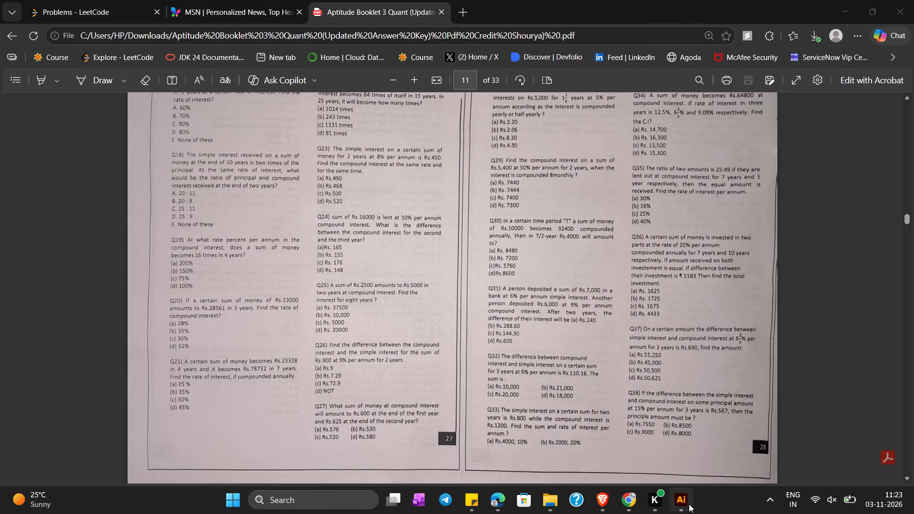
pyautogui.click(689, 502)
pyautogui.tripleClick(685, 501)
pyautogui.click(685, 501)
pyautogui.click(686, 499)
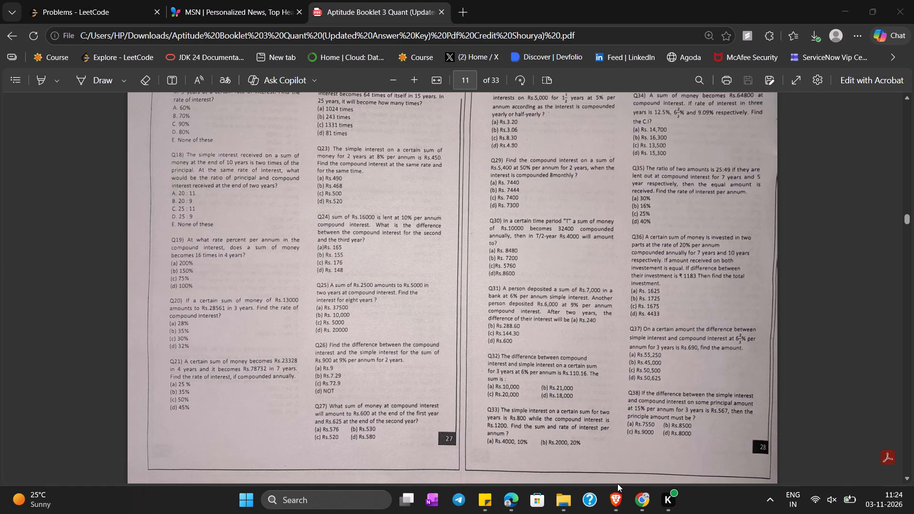
# Relaunch Adobe Illustrator and open the crash-recovered Orevta animation 1 document.
pyautogui.click(338, 495)
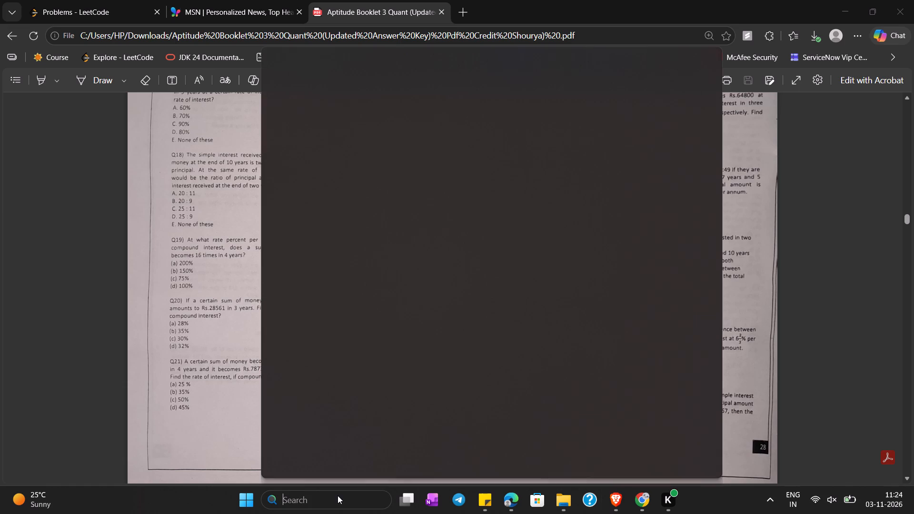
pyautogui.press('a')
pyautogui.click(383, 132)
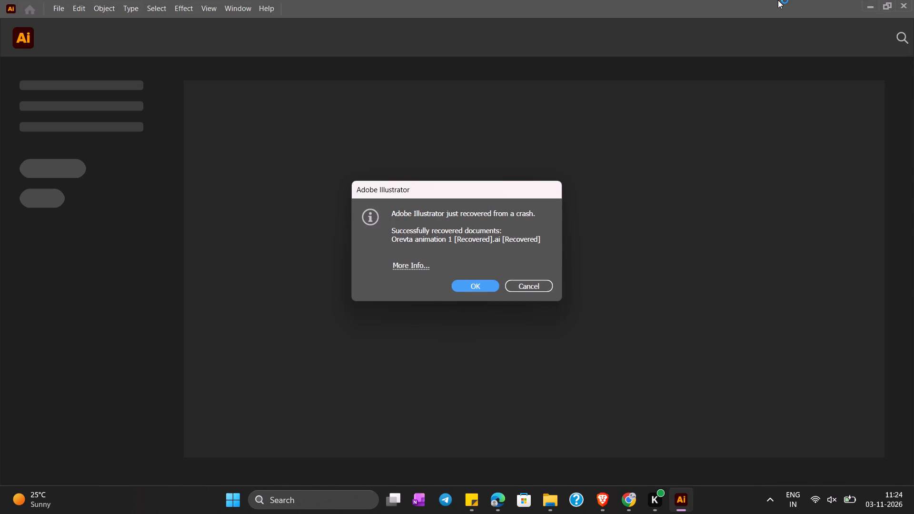
pyautogui.click(591, 444)
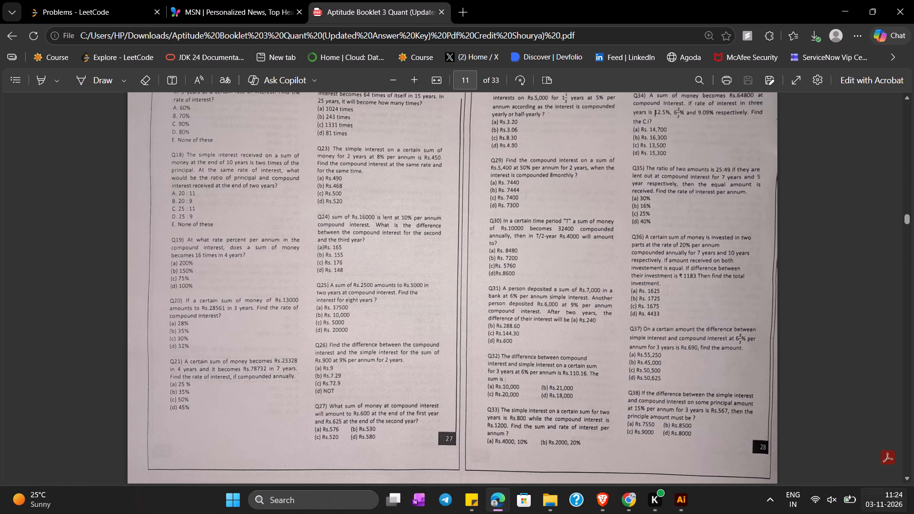
pyautogui.click(681, 511)
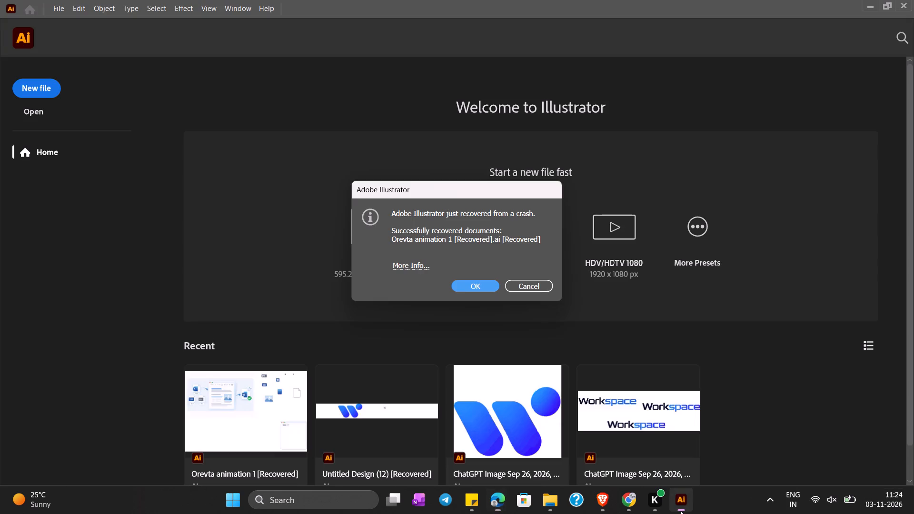
pyautogui.click(483, 290)
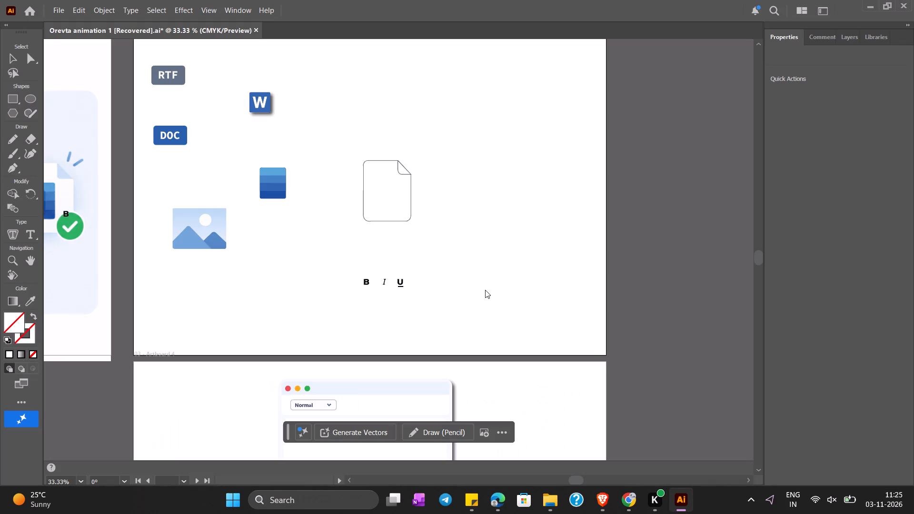
# Move the grouped B, I and U letters into the toolbar row of the window mock-up, beside the Normal dropdown.
pyautogui.moveTo(414, 295); pyautogui.dragTo(365, 277)
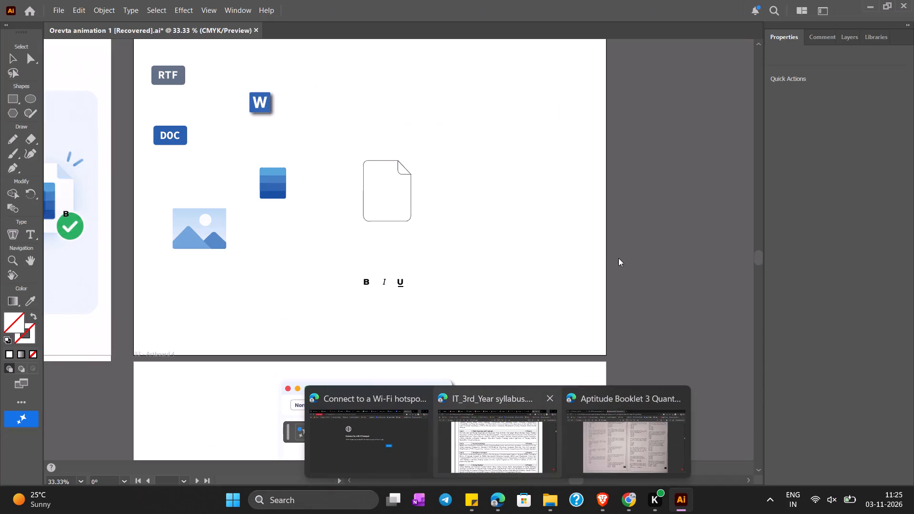
pyautogui.click(482, 259)
pyautogui.moveTo(427, 292); pyautogui.dragTo(359, 280)
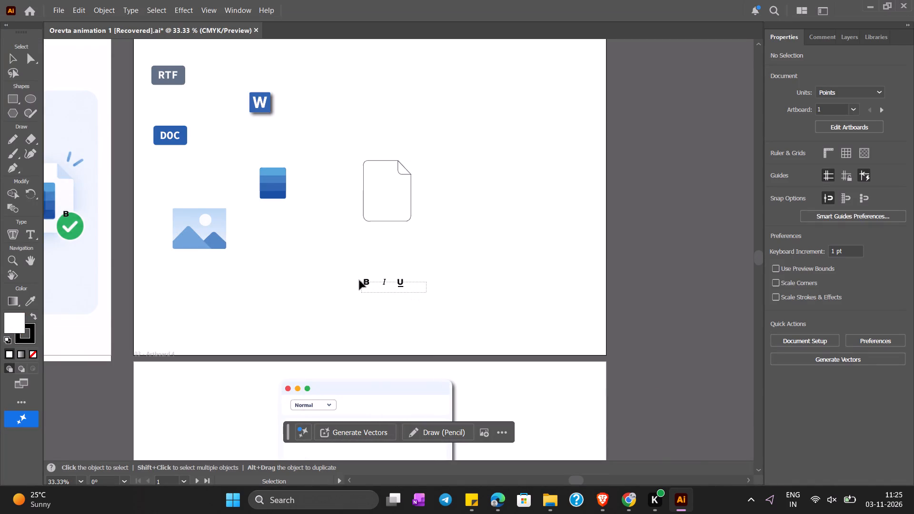
pyautogui.moveTo(359, 280); pyautogui.dragTo(355, 277)
pyautogui.click(449, 281)
pyautogui.moveTo(397, 282); pyautogui.dragTo(413, 334)
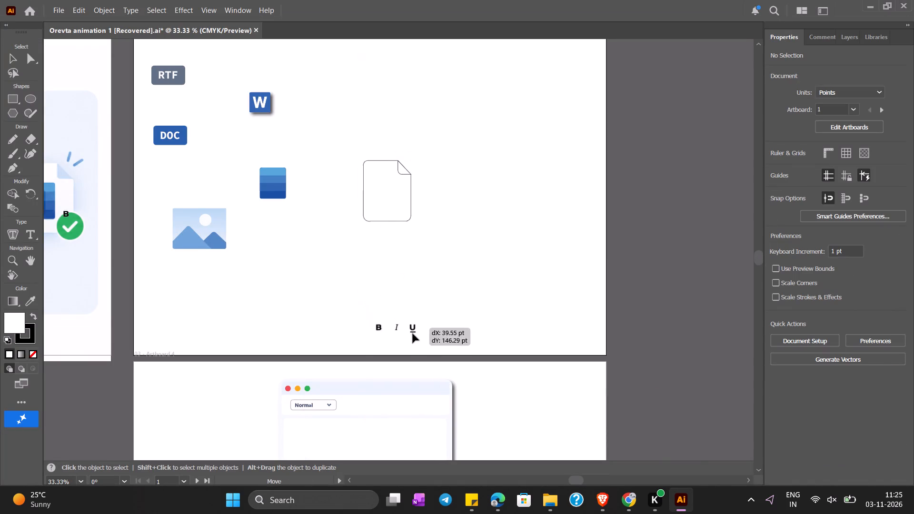
pyautogui.moveTo(413, 334); pyautogui.dragTo(393, 405)
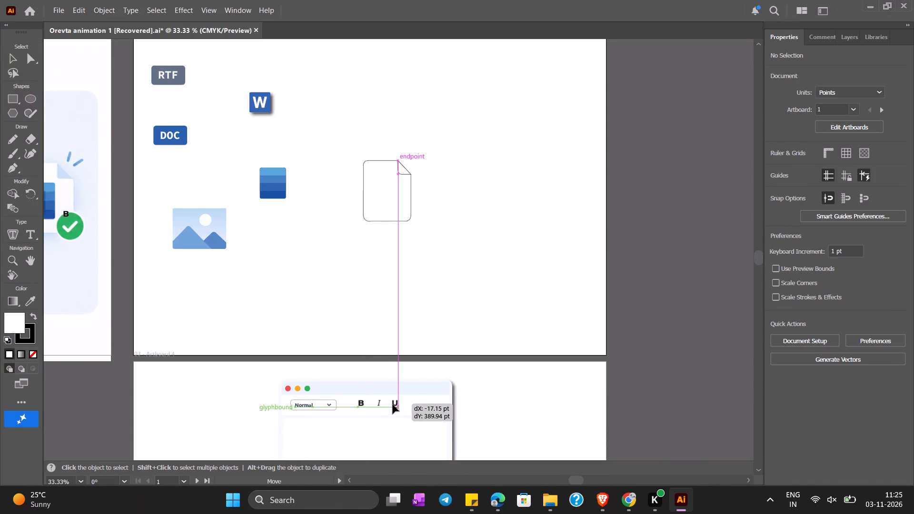
pyautogui.moveTo(393, 405); pyautogui.dragTo(391, 407)
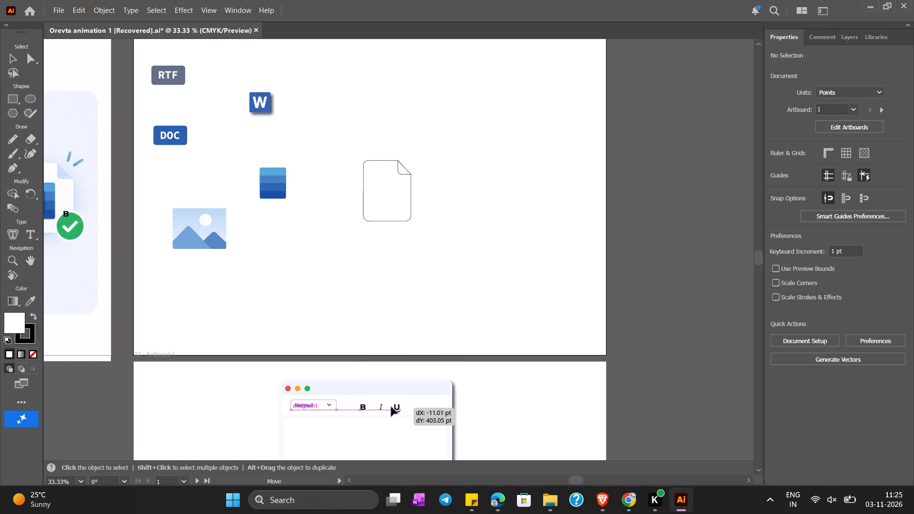
pyautogui.moveTo(391, 407); pyautogui.dragTo(390, 406)
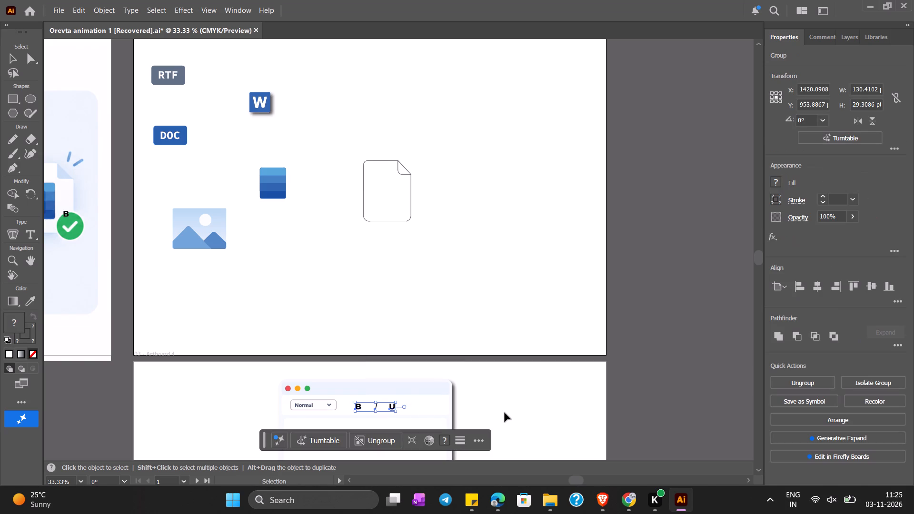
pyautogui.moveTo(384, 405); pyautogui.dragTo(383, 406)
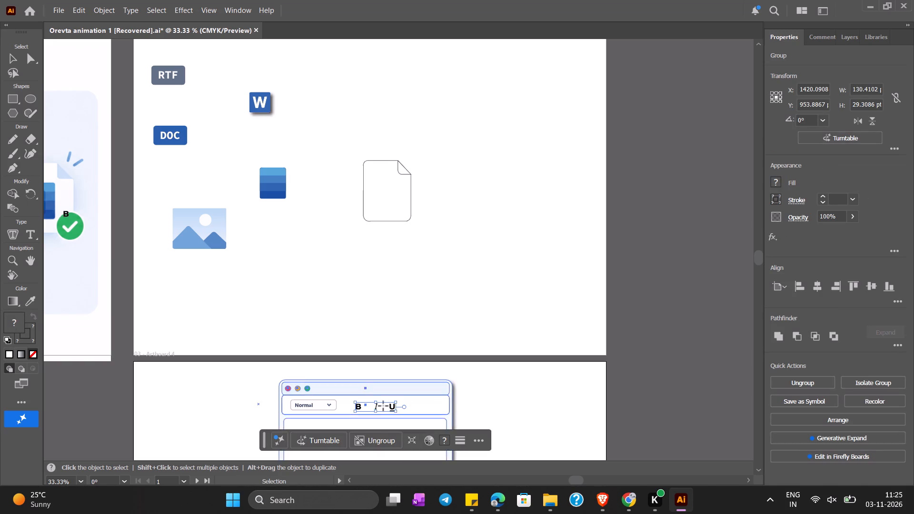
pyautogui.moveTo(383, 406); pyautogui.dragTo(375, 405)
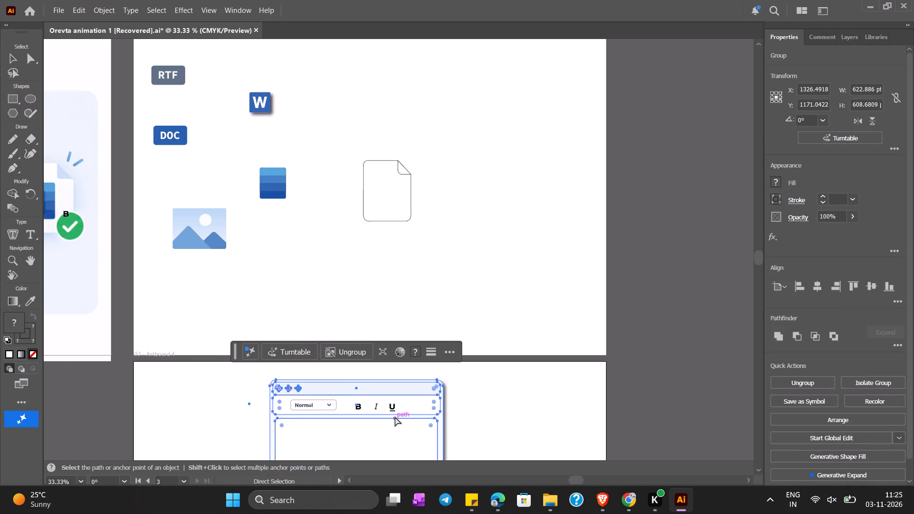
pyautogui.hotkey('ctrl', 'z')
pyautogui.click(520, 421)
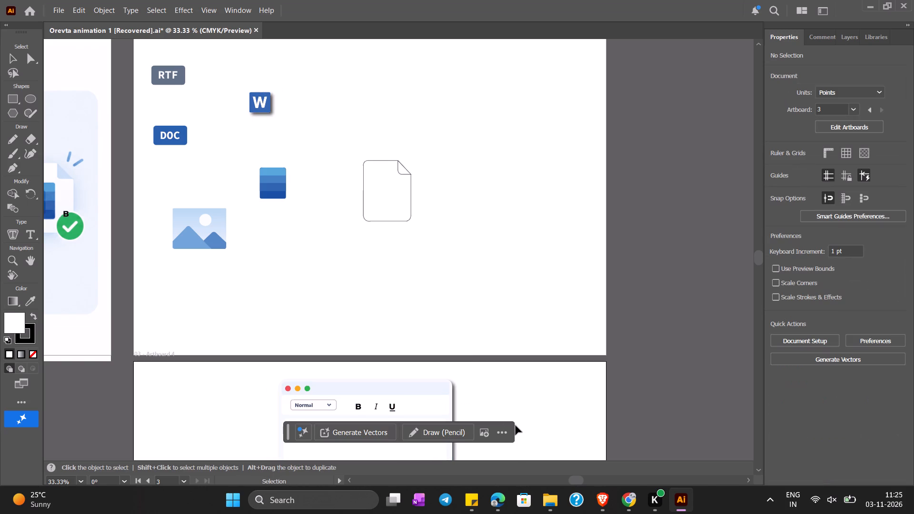
# Nudge the B, I and U group closer to the Normal dropdown, to about X 1378 pt and Y 947 pt.
pyautogui.click(387, 409)
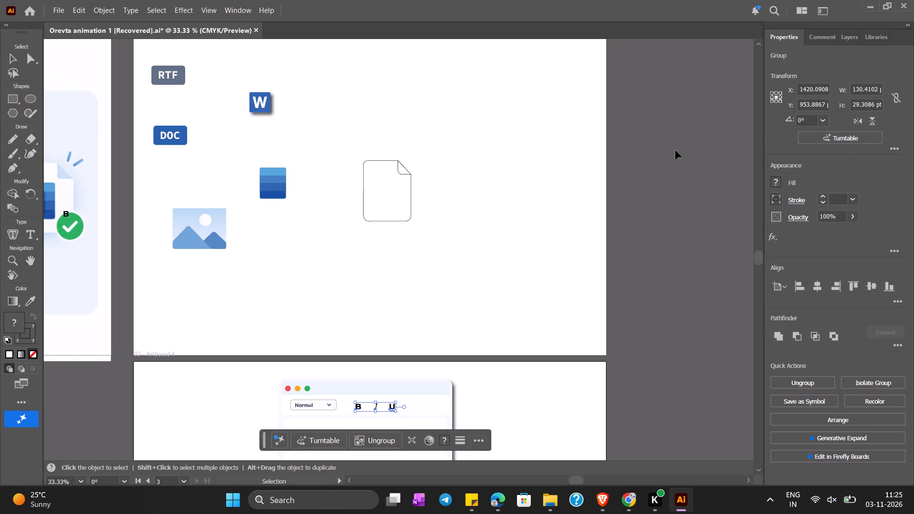
pyautogui.press('Up')
pyautogui.press('Up')
pyautogui.press('Up')
pyautogui.press('Up')
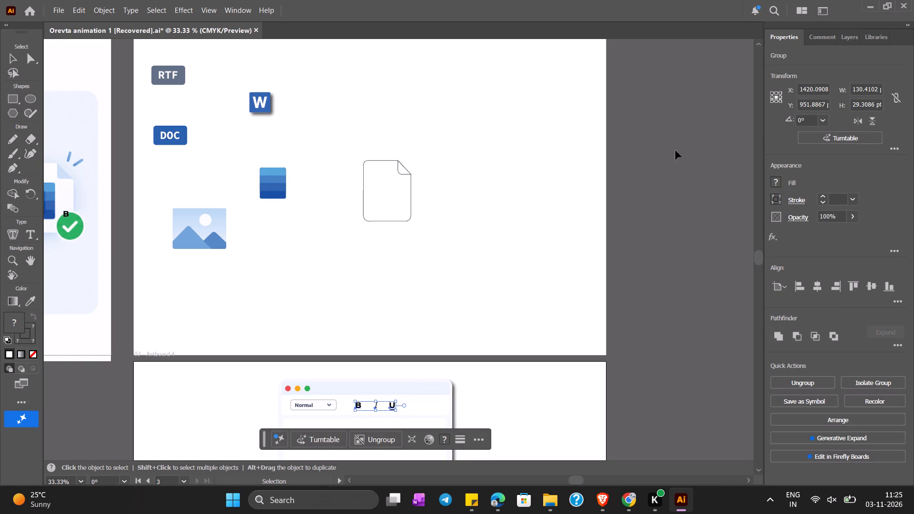
pyautogui.press('Up')
pyautogui.press('Left')
pyautogui.press('Left')
pyautogui.press('Left')
pyautogui.press('Left')
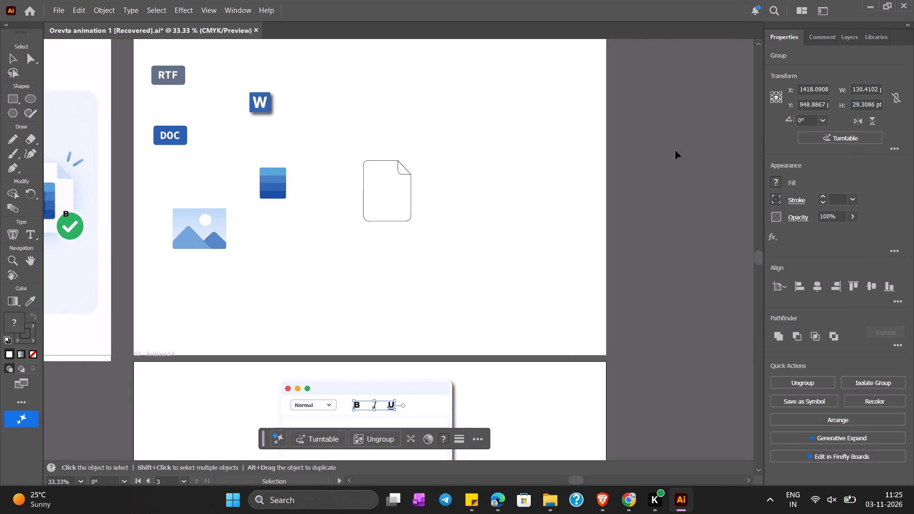
pyautogui.press('Left')
pyautogui.press('Left')
pyautogui.press('Left')
pyautogui.press('Left')
pyautogui.press('Left')
pyautogui.press('Left')
pyautogui.press('Left')
pyautogui.press('Left')
pyautogui.hscroll(2, 676, 150)
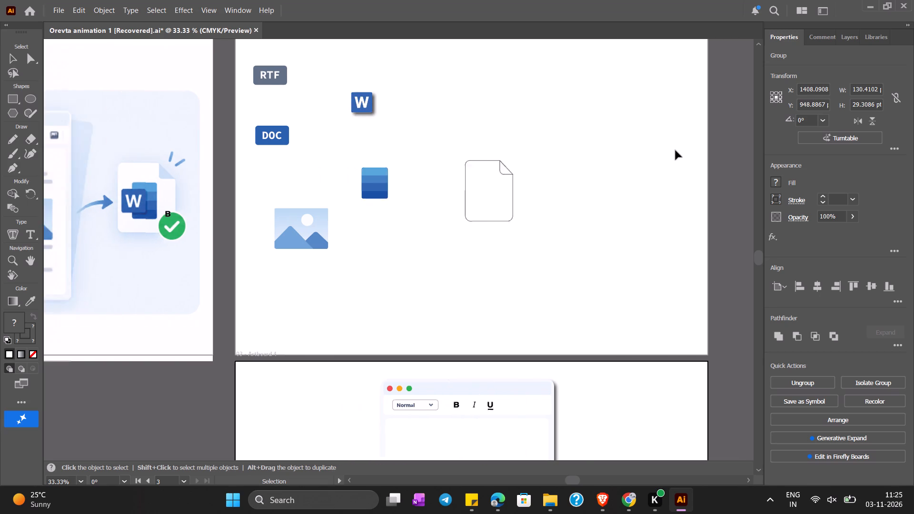
pyautogui.hscroll(4, 676, 150)
pyautogui.hscroll(-3, 676, 150)
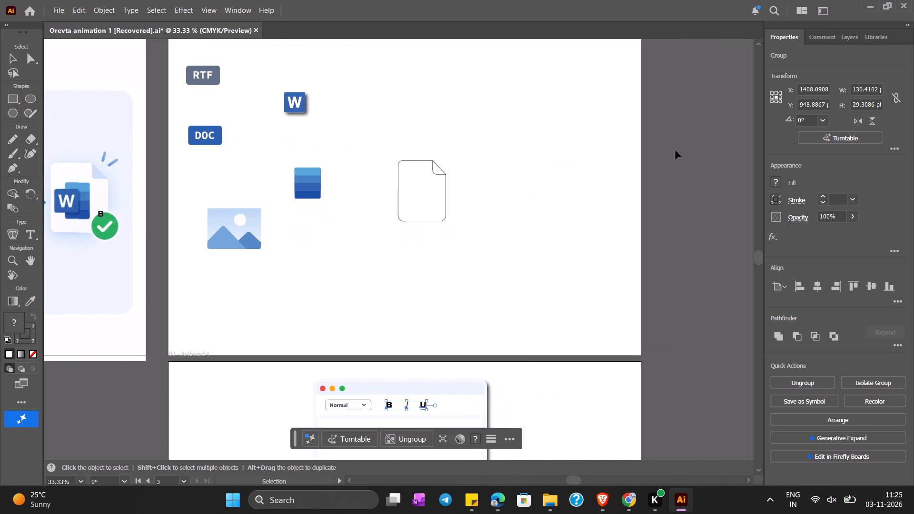
pyautogui.press('Left')
pyautogui.press('Left')
pyautogui.press('Left')
pyautogui.press('Left')
pyautogui.press('Left')
pyautogui.press('Left')
pyautogui.press('Left')
pyautogui.press('Left')
pyautogui.press('Left')
pyautogui.press('Left')
pyautogui.press('Left')
pyautogui.press('Left')
pyautogui.press('Left')
pyautogui.press('Left')
pyautogui.press('Left')
pyautogui.press('Left')
pyautogui.press('Left')
pyautogui.press('Left')
pyautogui.press('Left')
pyautogui.press('Left')
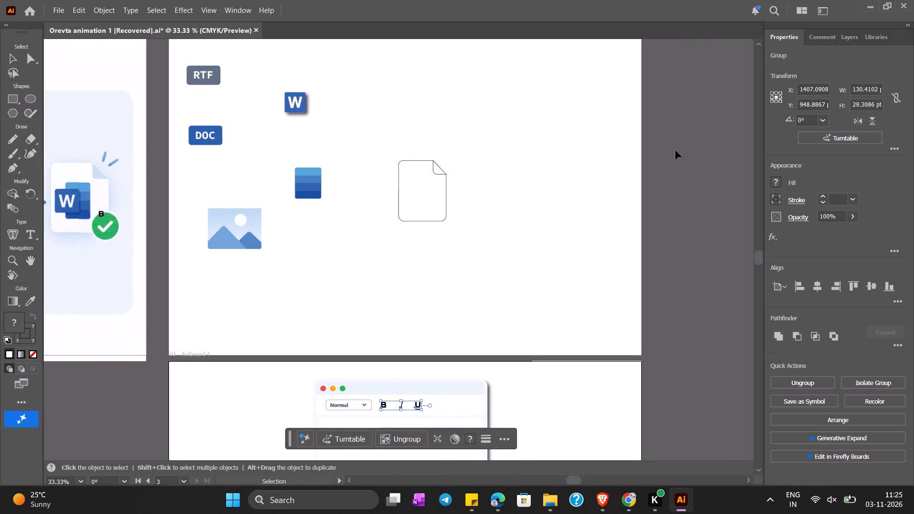
pyautogui.press('Left')
pyautogui.press('Left')
pyautogui.press('Left')
pyautogui.press('Left')
pyautogui.press('Left')
pyautogui.press('Left')
pyautogui.press('Left')
pyautogui.press('Left')
pyautogui.press('Left')
pyautogui.press('Left')
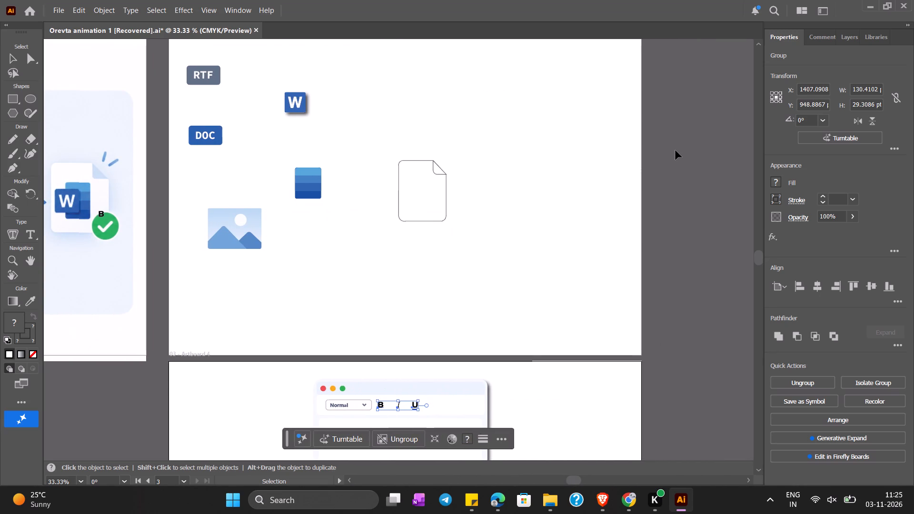
pyautogui.press('Left')
pyautogui.press('Up')
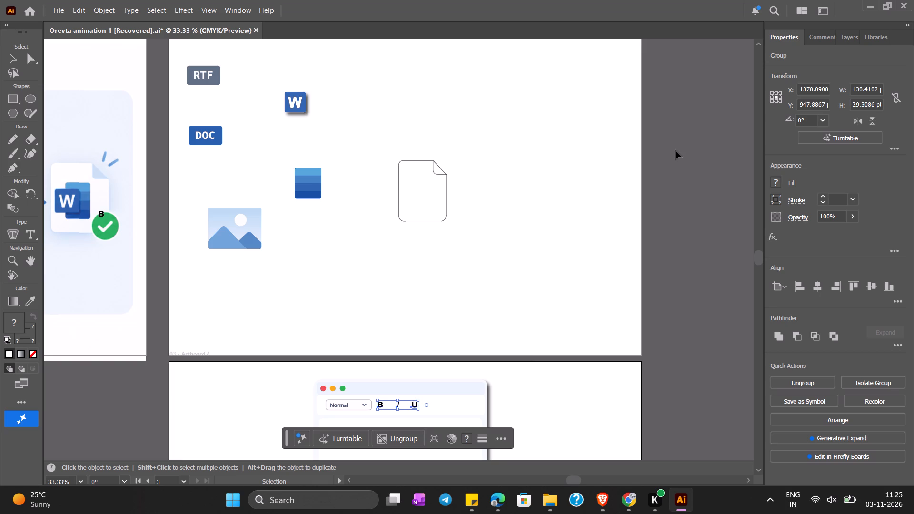
pyautogui.press('Up')
pyautogui.press('Up')
pyautogui.press('Down')
pyautogui.click(712, 302)
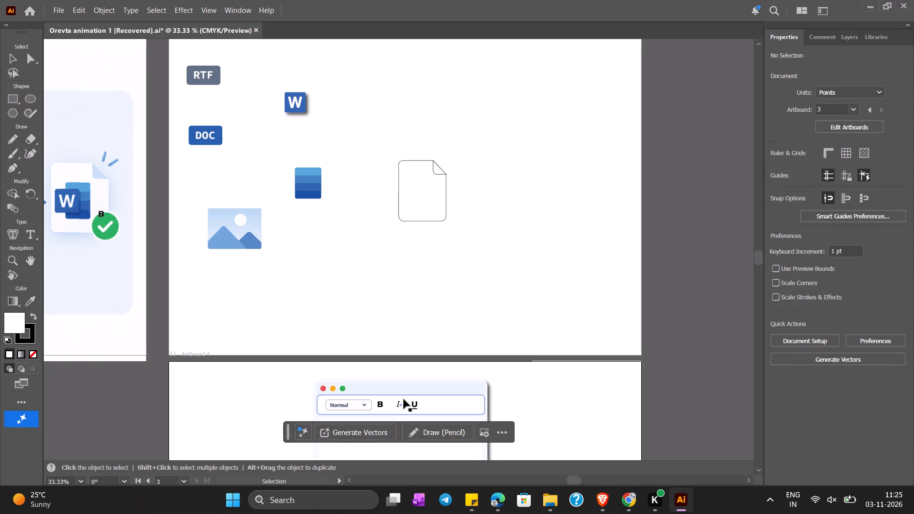
# Nudge the B, I and U group 3 pt to the right within the mock-up's toolbar row.
pyautogui.click(404, 399)
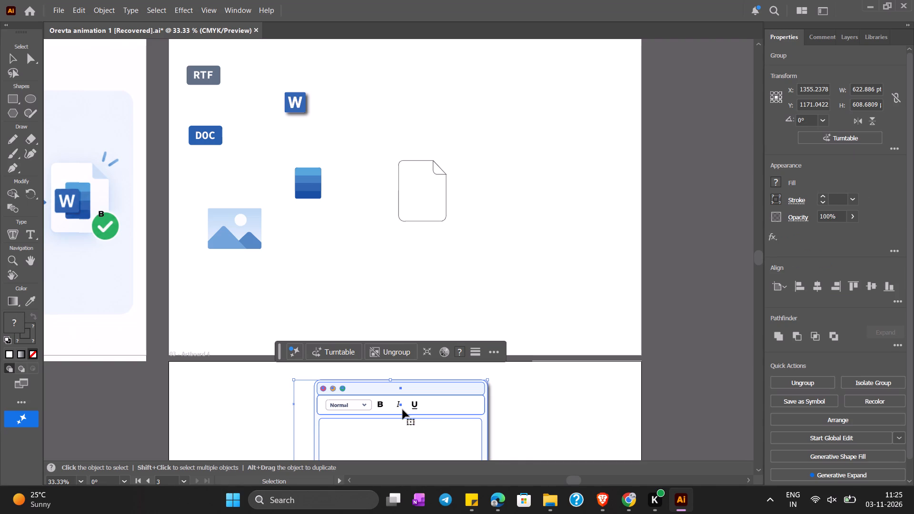
pyautogui.click(569, 368)
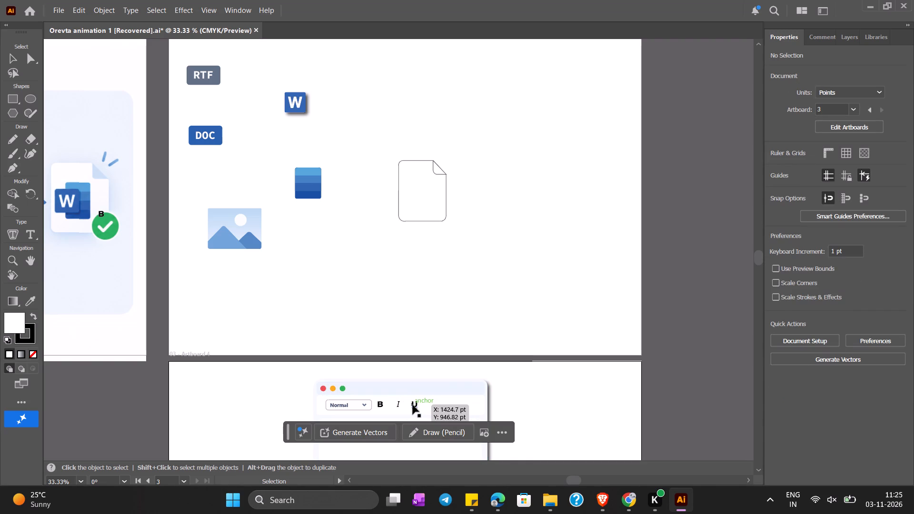
pyautogui.click(413, 404)
pyautogui.press('Right')
pyautogui.press('Right')
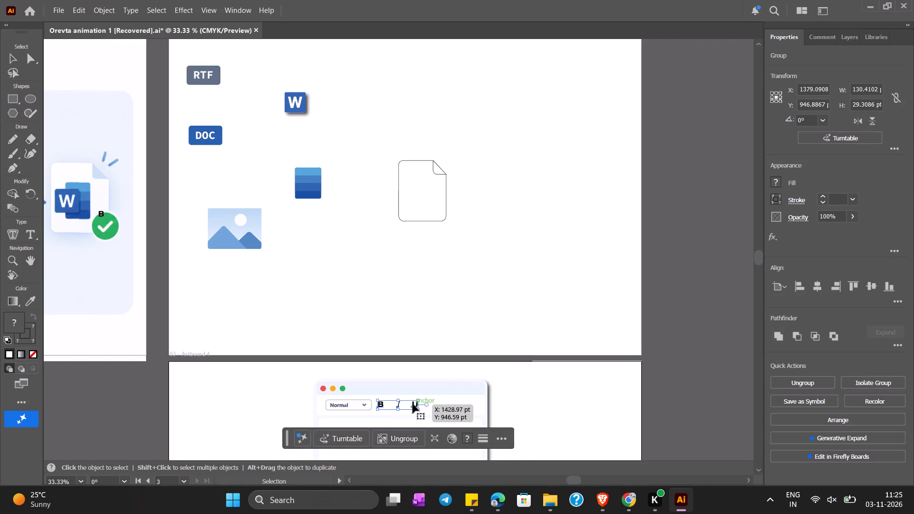
pyautogui.press('Right')
pyautogui.click(596, 425)
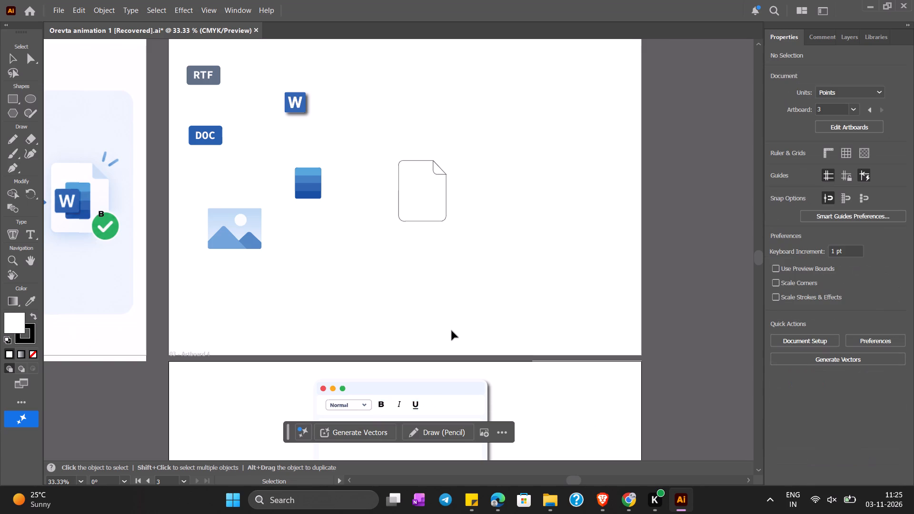
# Check the reference illustration's toolbar against the rebuilt window mock-up.
pyautogui.hscroll(4, 451, 331)
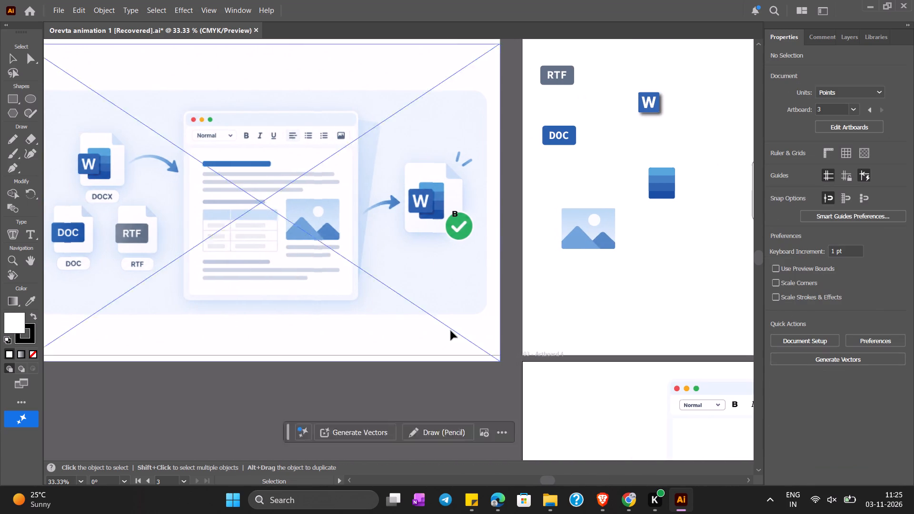
pyautogui.hscroll(-1, 451, 331)
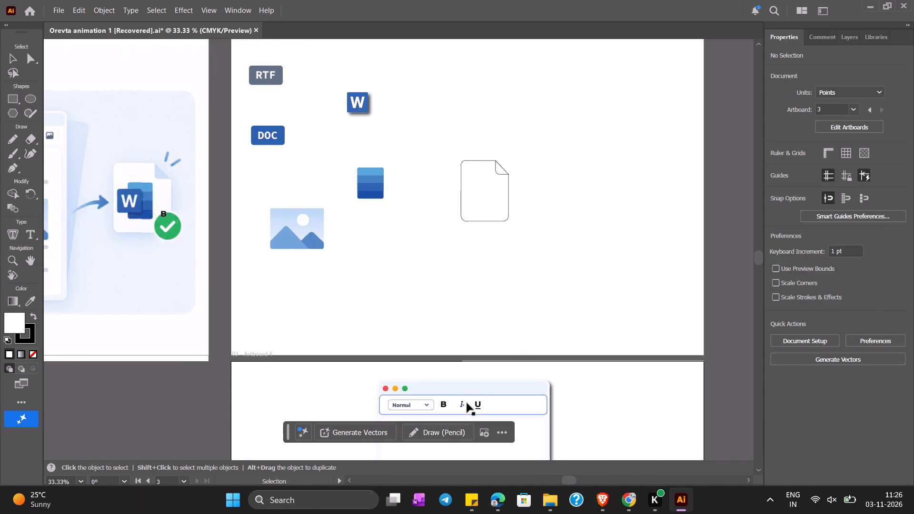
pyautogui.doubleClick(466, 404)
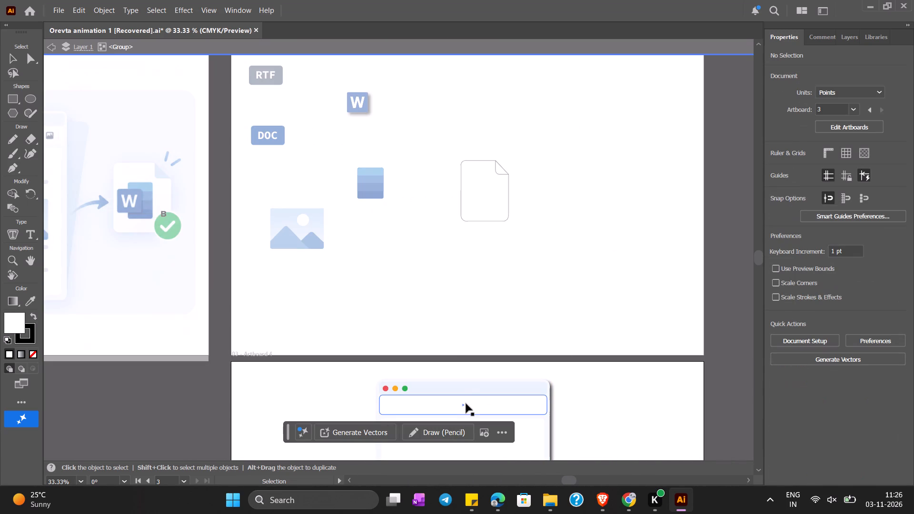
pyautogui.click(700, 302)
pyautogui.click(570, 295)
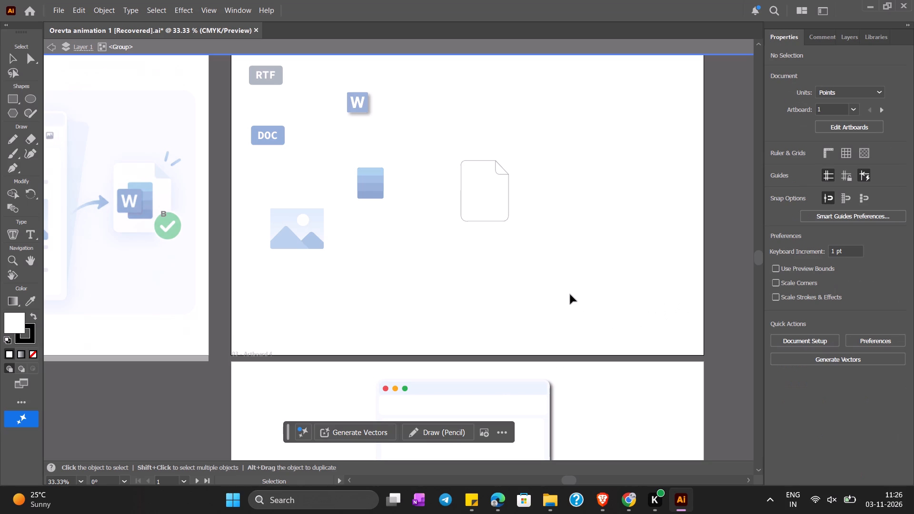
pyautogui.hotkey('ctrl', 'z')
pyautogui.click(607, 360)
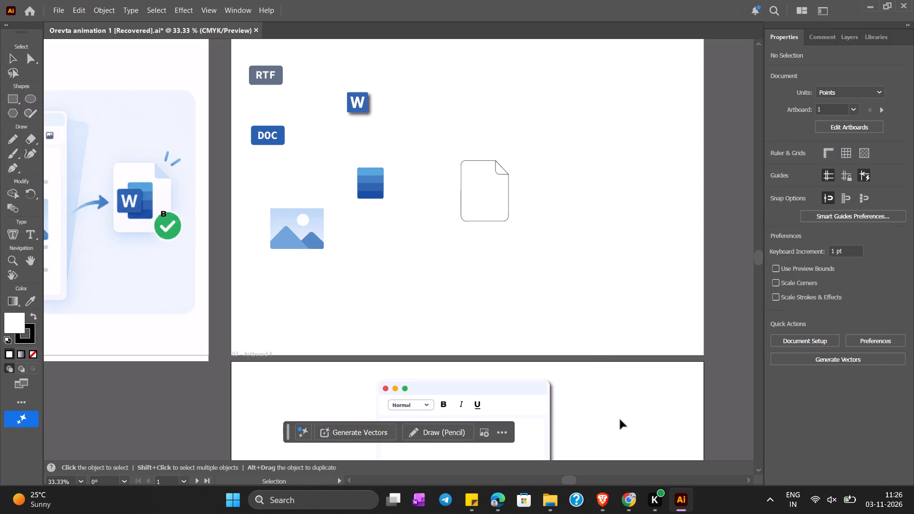
# Nudge the B, I and U group 3 pt to the right in the mock-up's toolbar row, to about X 1383 pt.
pyautogui.click(474, 403)
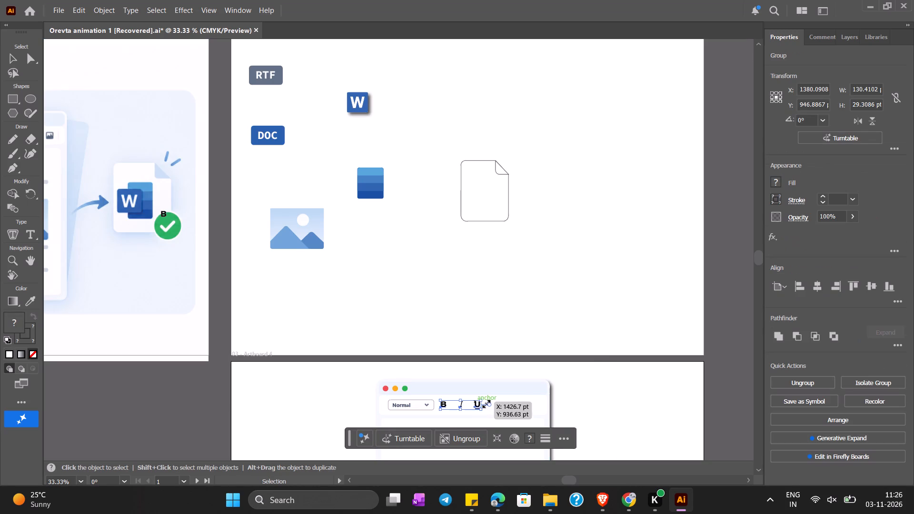
pyautogui.press('Right')
pyautogui.press('Right')
pyautogui.press('Right')
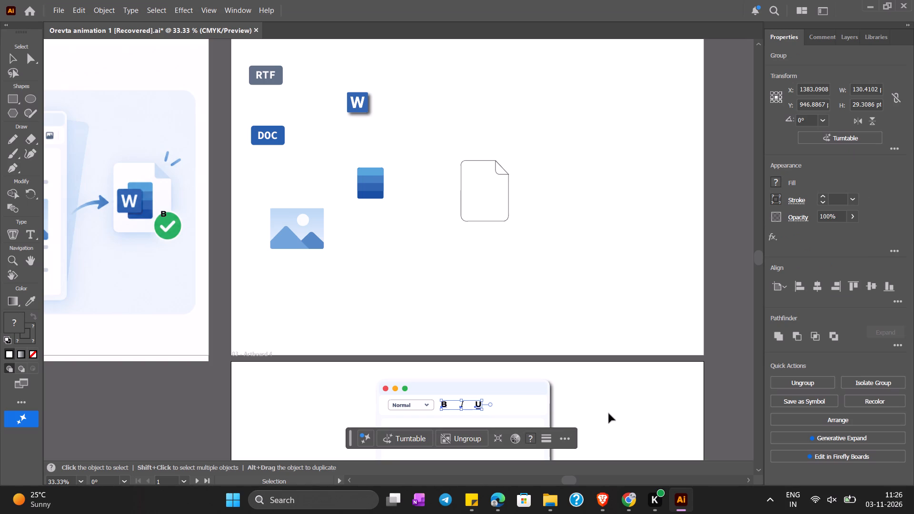
pyautogui.click(646, 406)
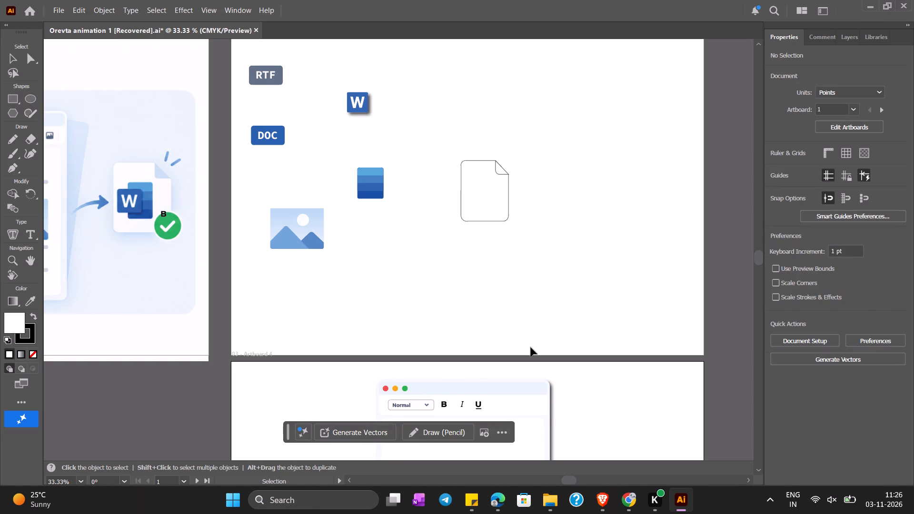
# Nudge the B, I and U group about 20 pt further right, widening its gap from the Normal dropdown.
pyautogui.scroll(-13, 531, 347)
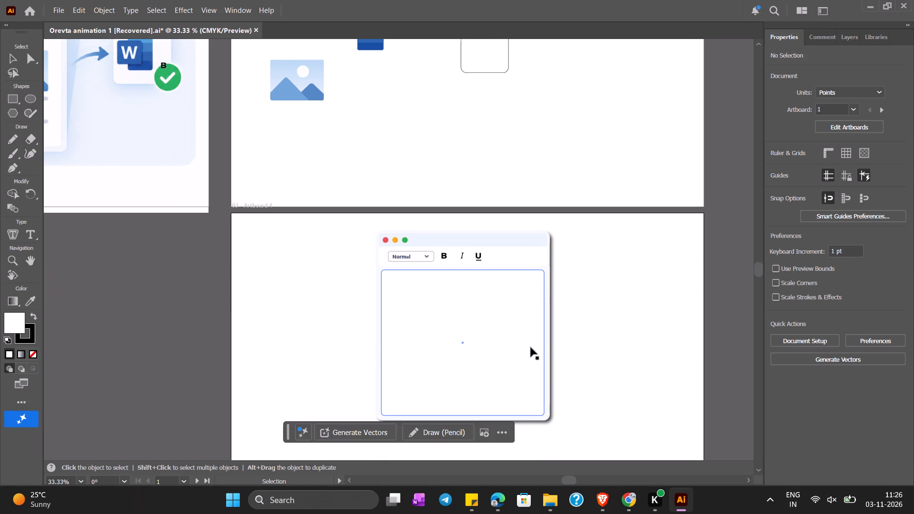
pyautogui.scroll(-2, 532, 347)
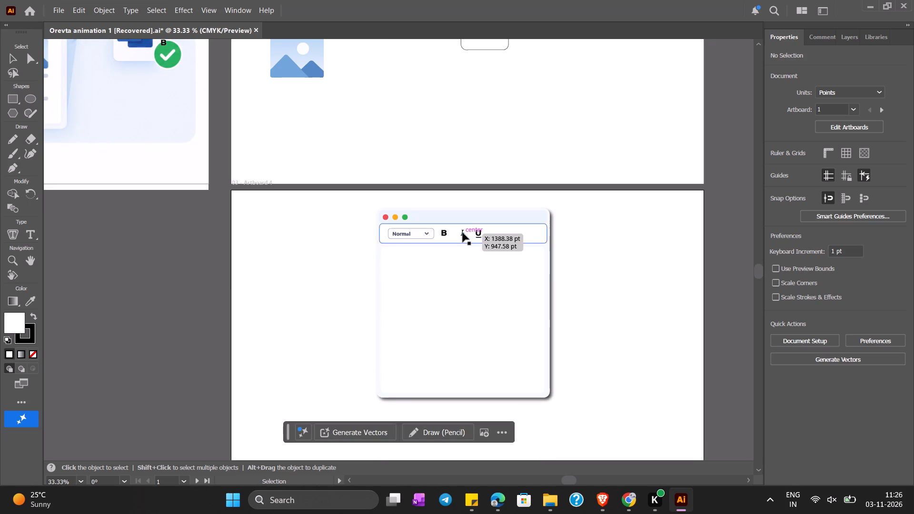
pyautogui.click(463, 232)
pyautogui.press('Right')
pyautogui.press('Right')
pyautogui.press('Right')
pyautogui.press('Right')
pyautogui.press('Right')
pyautogui.press('Right')
pyautogui.press('Right')
pyautogui.press('Right')
pyautogui.press('Right')
pyautogui.press('Right')
pyautogui.press('Right')
pyautogui.press('Right')
pyautogui.press('Right')
pyautogui.press('Right')
pyautogui.press('Right')
pyautogui.press('Right')
pyautogui.press('Right')
pyautogui.press('Right')
pyautogui.press('Right')
pyautogui.press('Right')
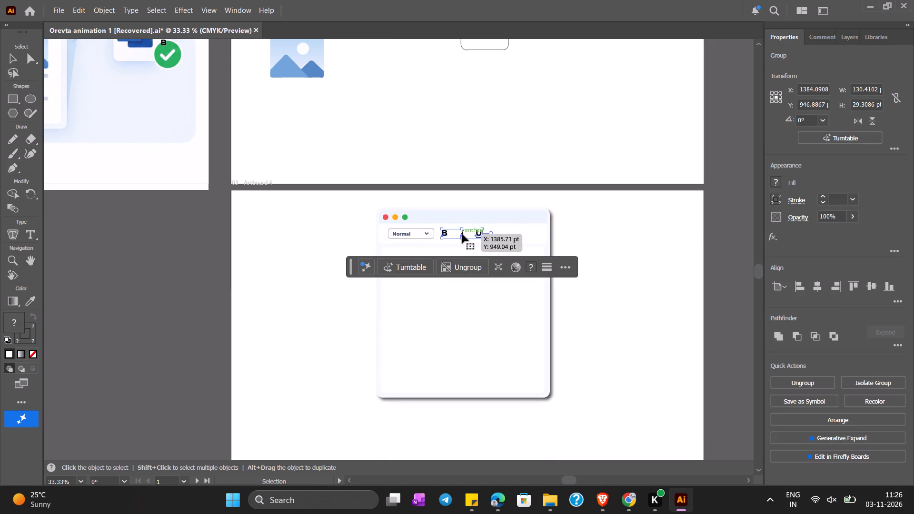
pyautogui.click(668, 241)
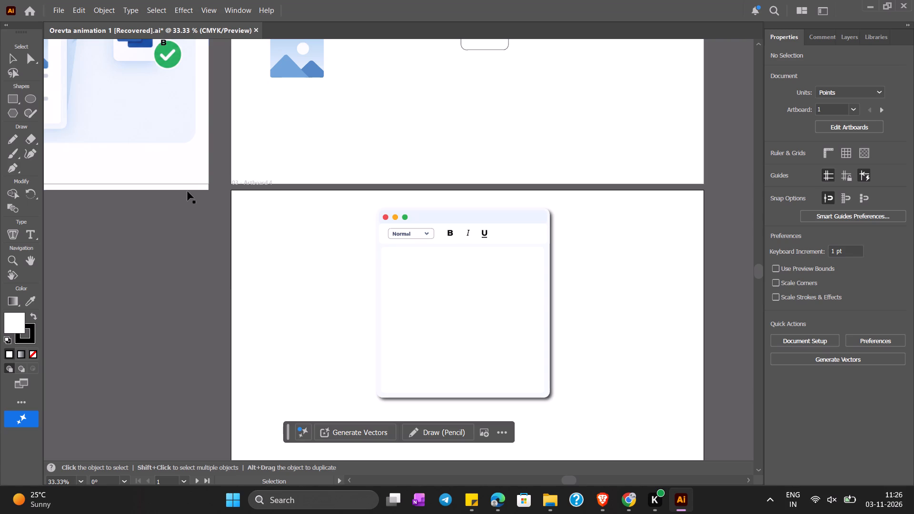
# Draw two horizontal Pen lines about 416 pt long in the mock-up's body below the toolbar, the second about 43 pt beneath the first.
pyautogui.click(14, 165)
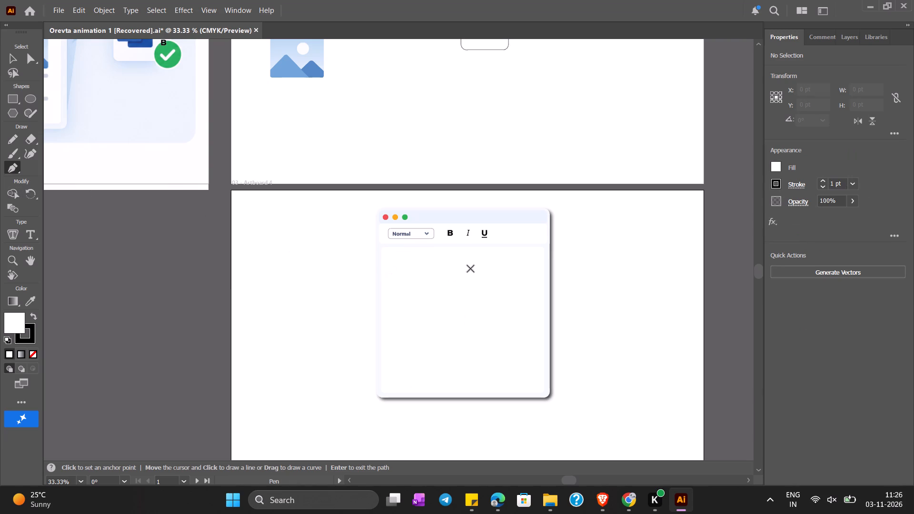
pyautogui.click(397, 263)
pyautogui.click(525, 264)
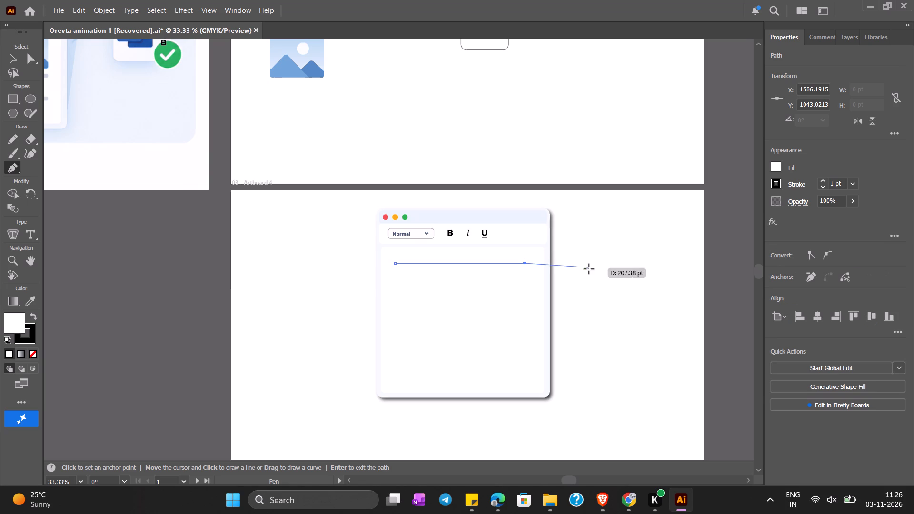
pyautogui.press('Escape')
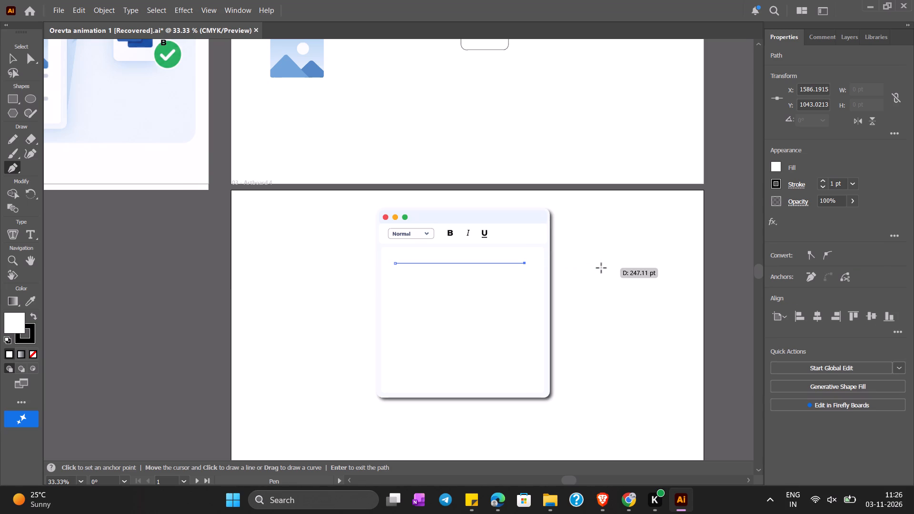
pyautogui.click(397, 277)
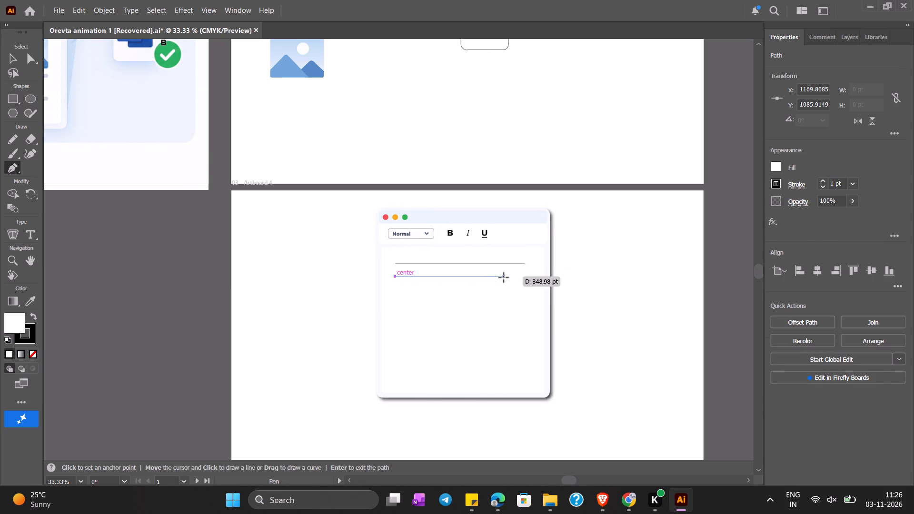
pyautogui.click(504, 277)
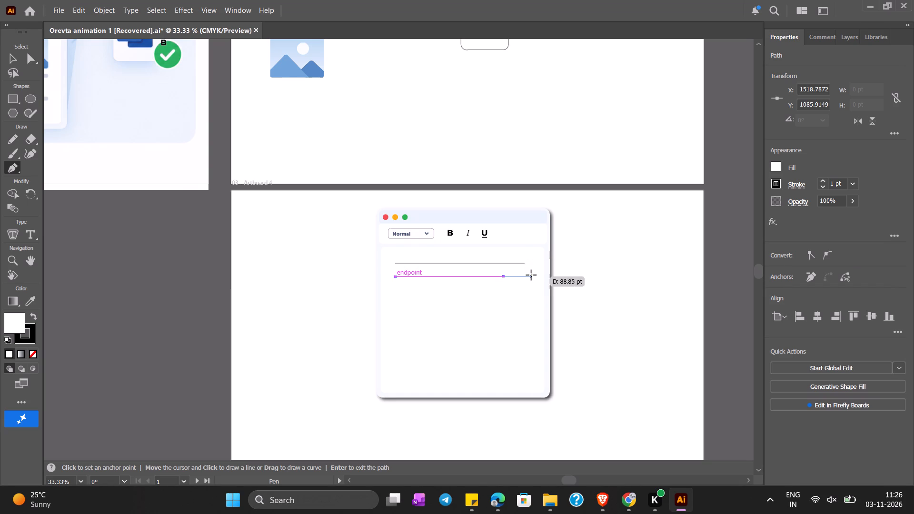
pyautogui.hotkey('ctrl', 'z')
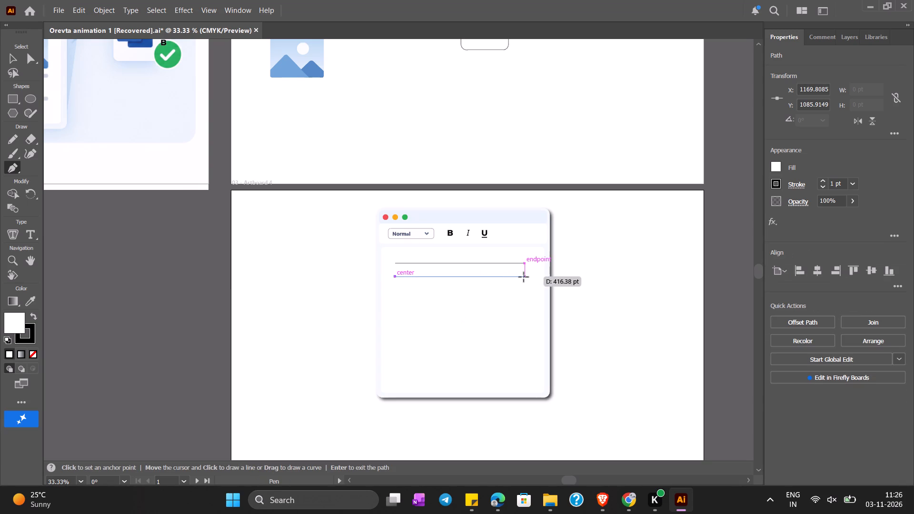
pyautogui.click(526, 277)
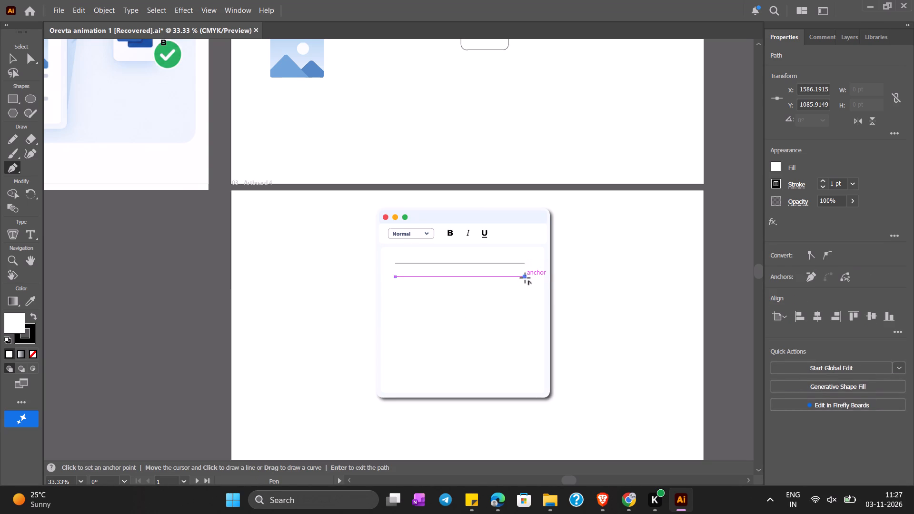
pyautogui.press('Escape')
# Copy the mountain picture from the artboard above and place the duplicate below the two lines, at about X 1500 pt and Y 1205 pt.
pyautogui.click(15, 57)
pyautogui.moveTo(325, 96); pyautogui.dragTo(279, 48)
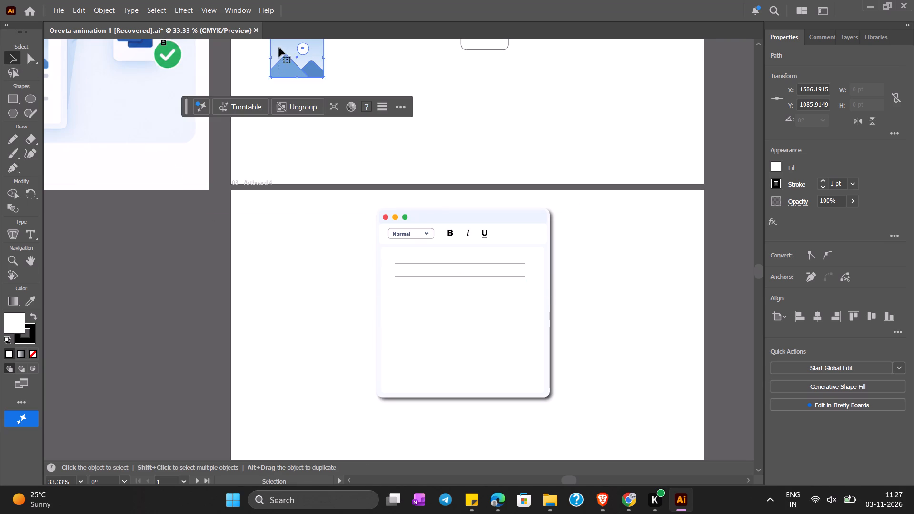
pyautogui.hotkey('ctrl', 'c')
pyautogui.hotkey('ctrl', 'v')
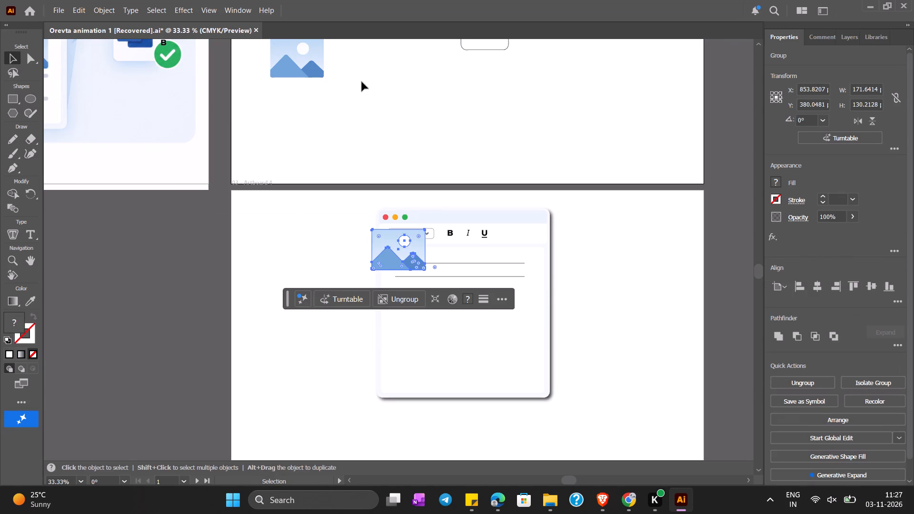
pyautogui.moveTo(408, 243); pyautogui.dragTo(515, 313)
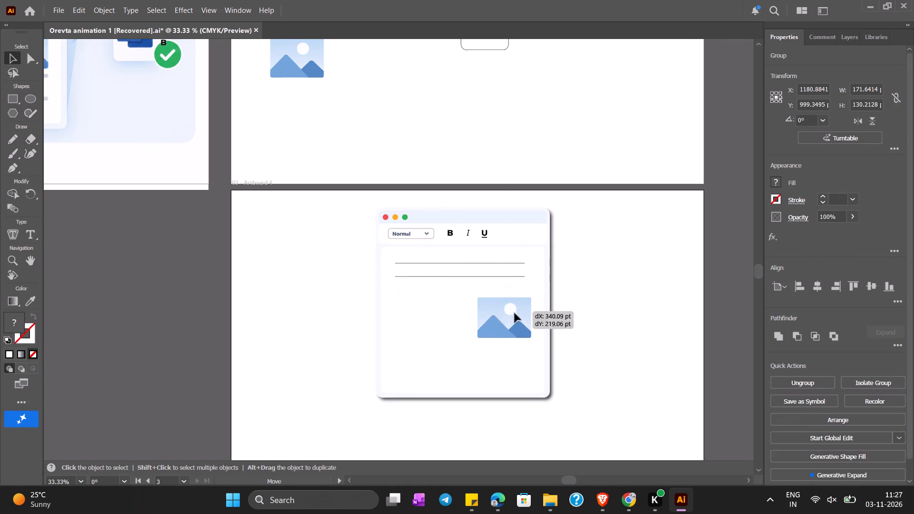
pyautogui.moveTo(515, 313); pyautogui.dragTo(510, 307)
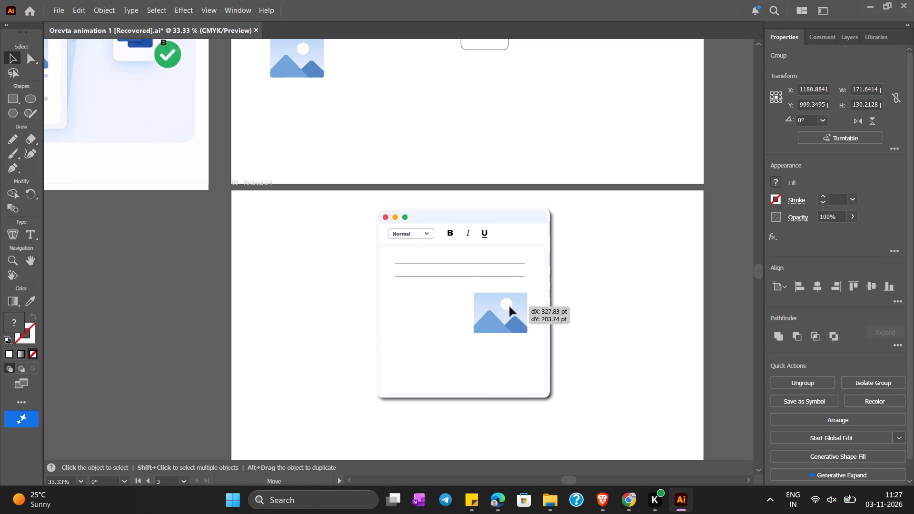
pyautogui.moveTo(510, 307); pyautogui.dragTo(508, 307)
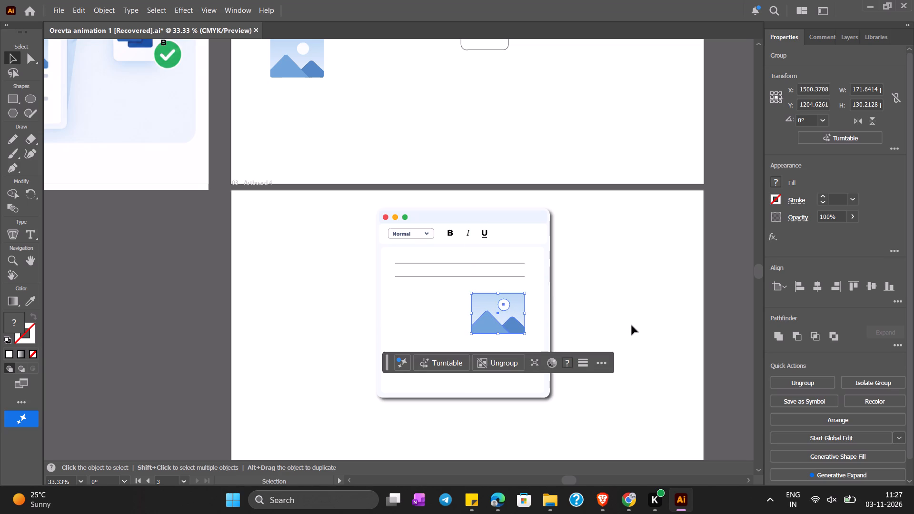
# Nudge the mountain picture copy up closer to the second line, correcting it by 1 pt downward.
pyautogui.press('Up')
pyautogui.press('Up')
pyautogui.press('Up')
pyautogui.press('Up')
pyautogui.press('Up')
pyautogui.press('Up')
pyautogui.press('Up')
pyautogui.press('Up')
pyautogui.press('Up')
pyautogui.press('Up')
pyautogui.press('Up')
pyautogui.press('Up')
pyautogui.press('Up')
pyautogui.press('Up')
pyautogui.press('Up')
pyautogui.press('Up')
pyautogui.press('Up')
pyautogui.press('Up')
pyautogui.press('Up')
pyautogui.press('Up')
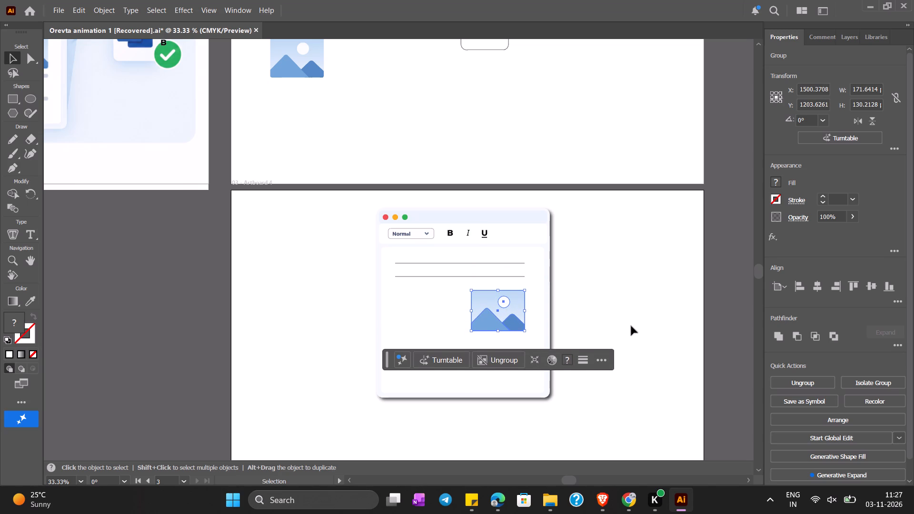
pyautogui.press('Down')
pyautogui.click(630, 327)
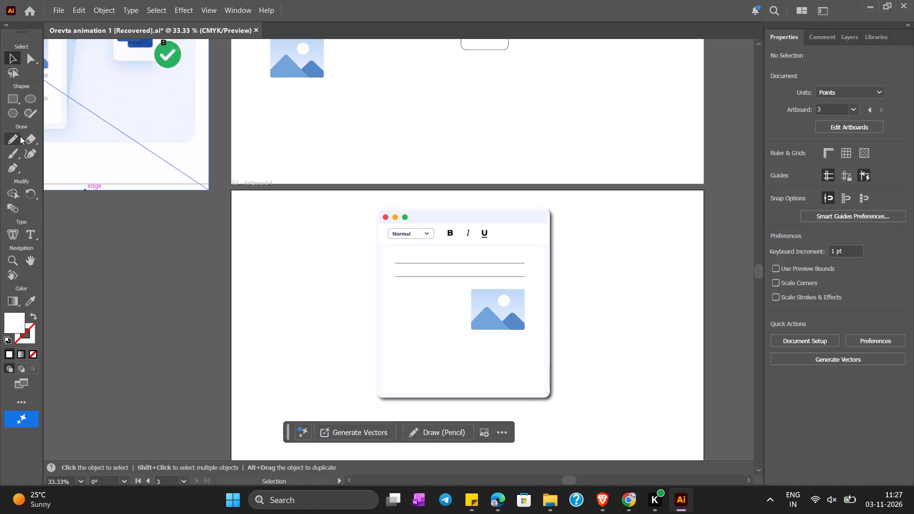
# Draw a horizontal Pen path about 219 pt long beside the picture's top edge, starting level with the long lines' left ends.
pyautogui.click(14, 166)
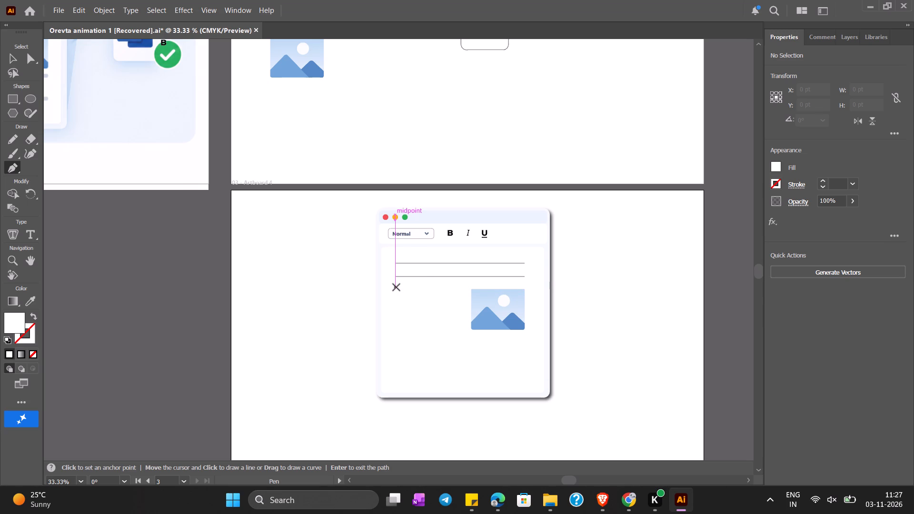
pyautogui.click(396, 288)
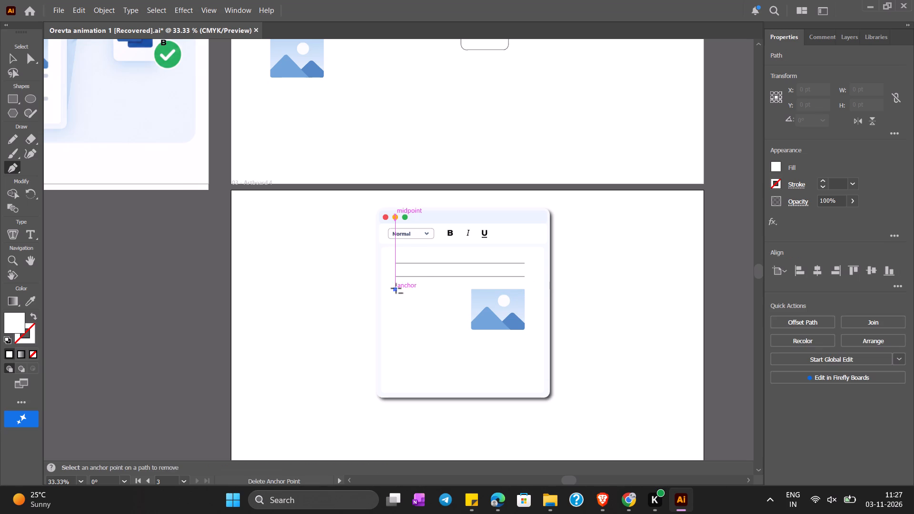
pyautogui.click(463, 289)
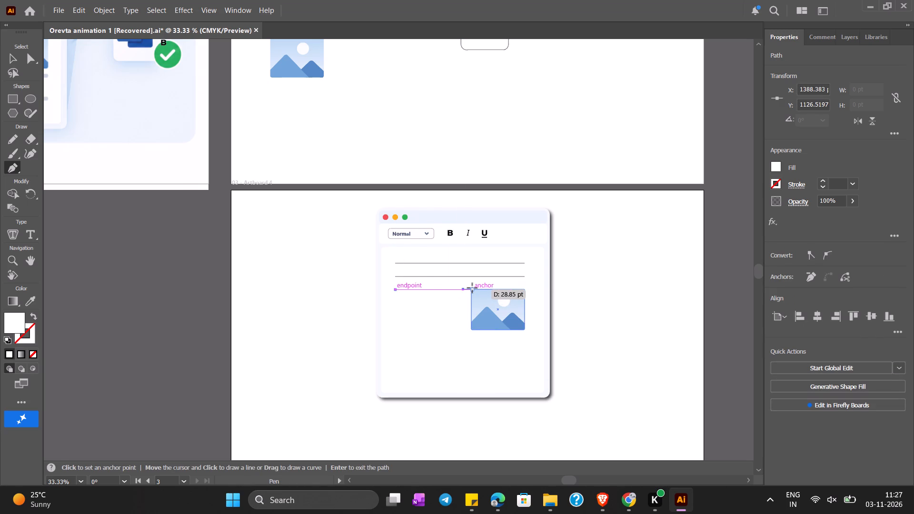
pyautogui.press('Escape')
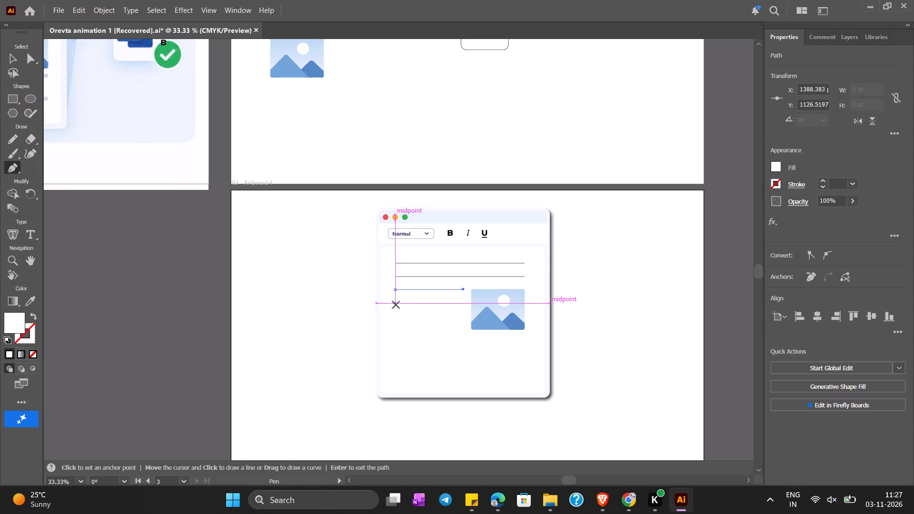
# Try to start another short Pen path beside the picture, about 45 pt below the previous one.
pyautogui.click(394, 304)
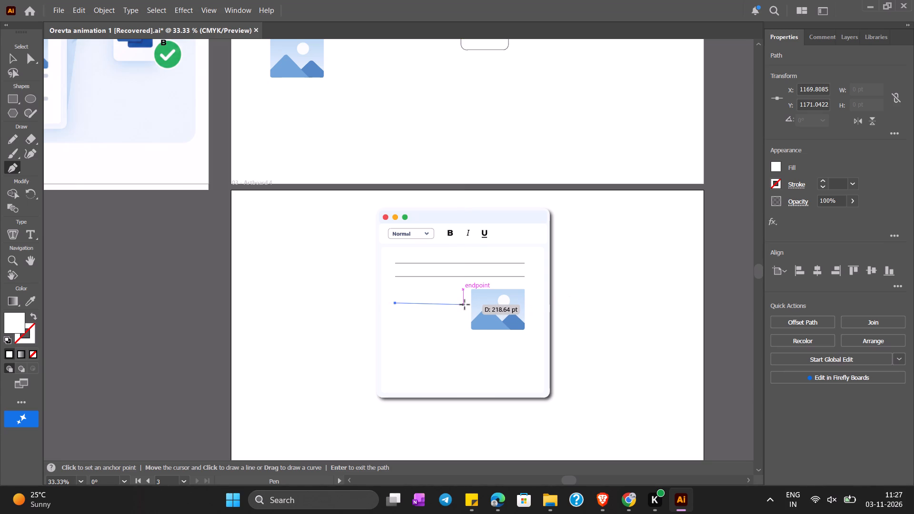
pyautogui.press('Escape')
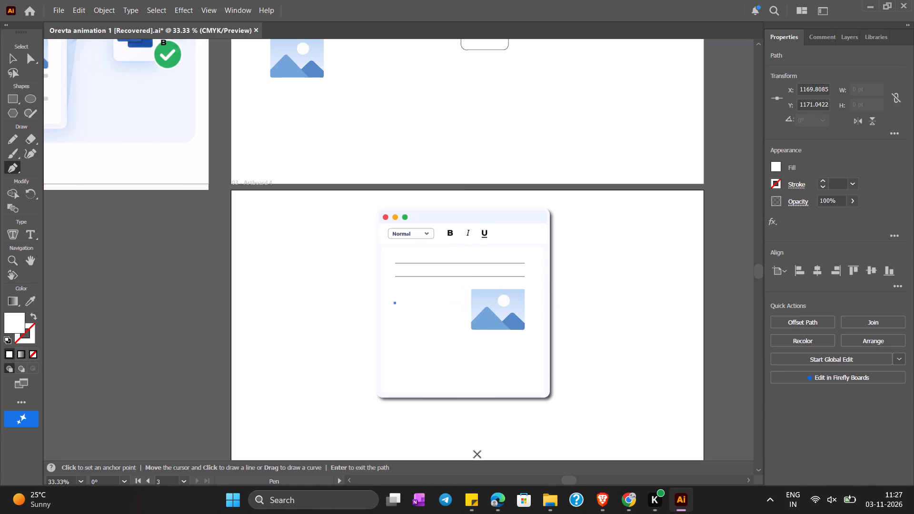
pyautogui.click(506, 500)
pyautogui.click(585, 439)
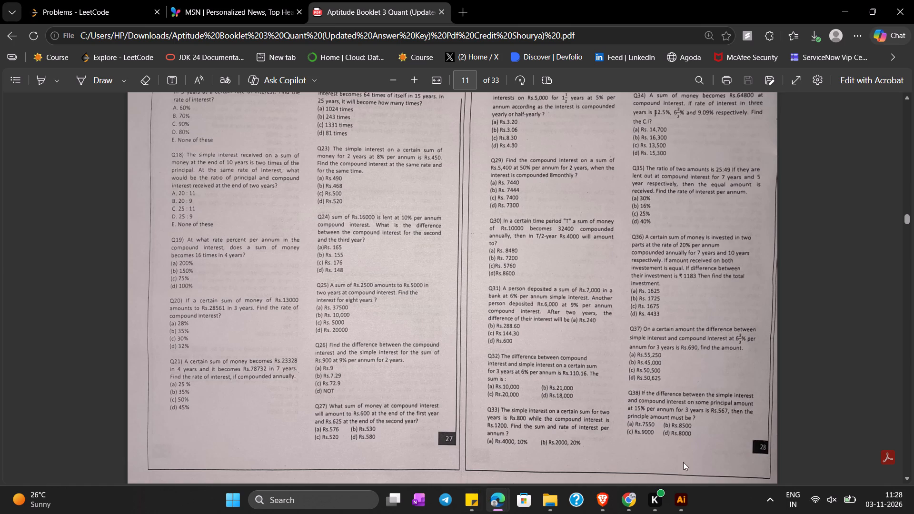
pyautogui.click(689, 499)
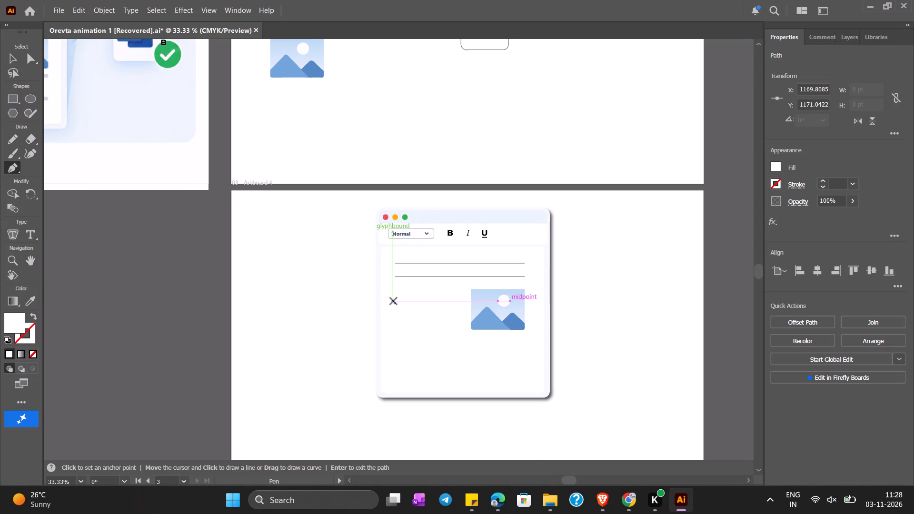
# Close the short Pen path level with the picture's top edge by connecting its two endpoints.
pyautogui.moveTo(394, 302); pyautogui.dragTo(436, 306)
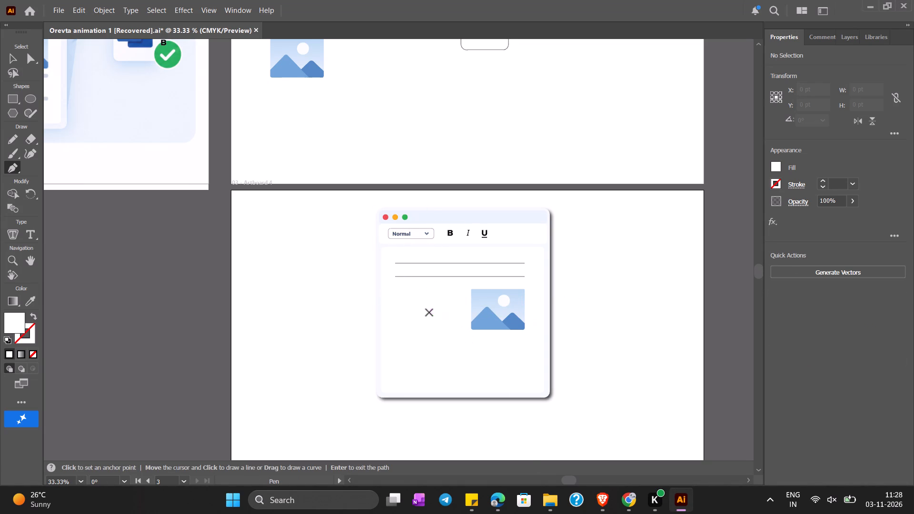
pyautogui.click(394, 289)
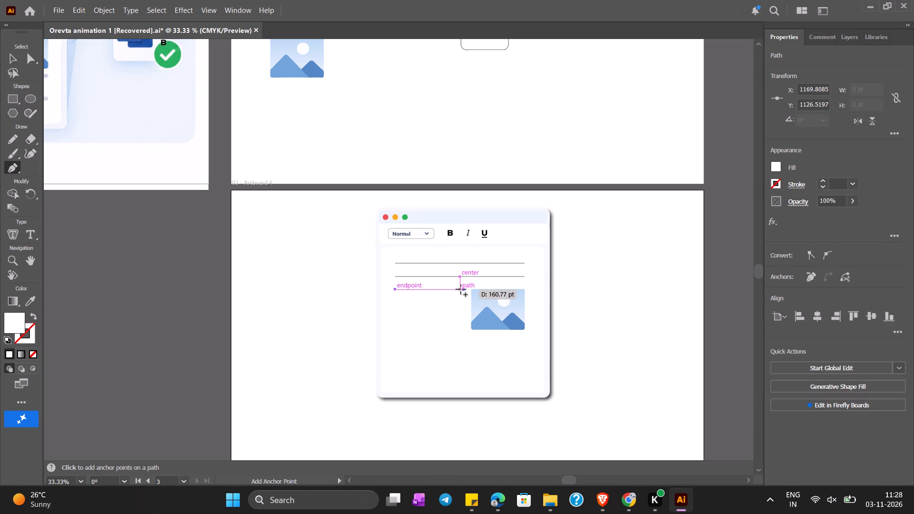
pyautogui.click(465, 290)
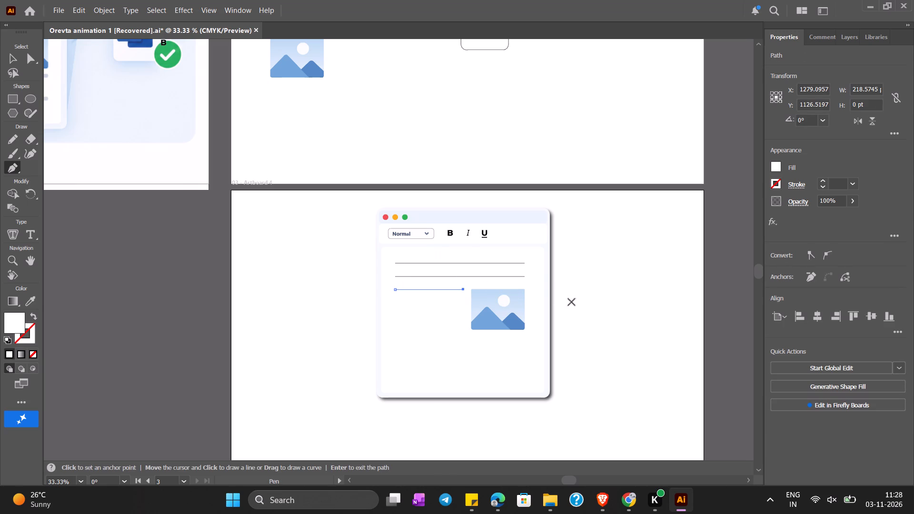
pyautogui.click(12, 59)
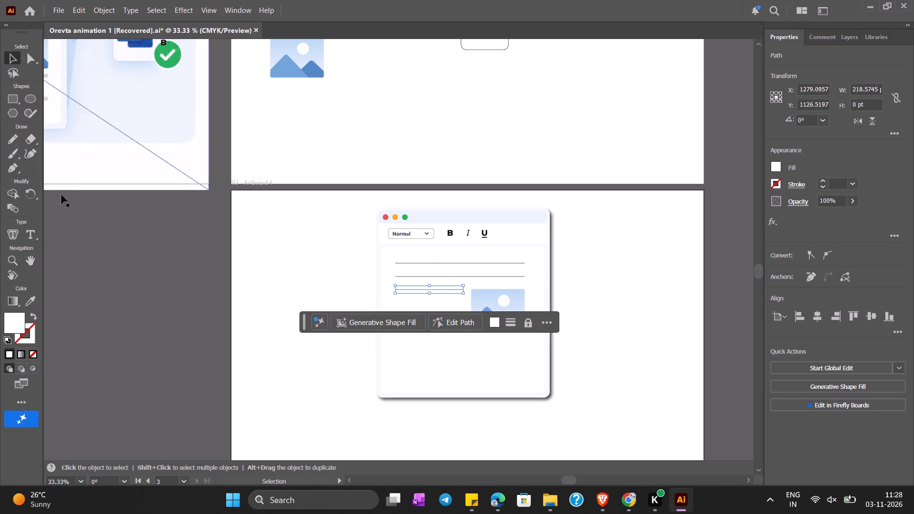
# Draw a second short Pen path about 219 pt long beside the picture's middle, at about Y 1183 pt, aligned with the long lines' left ends.
pyautogui.click(12, 164)
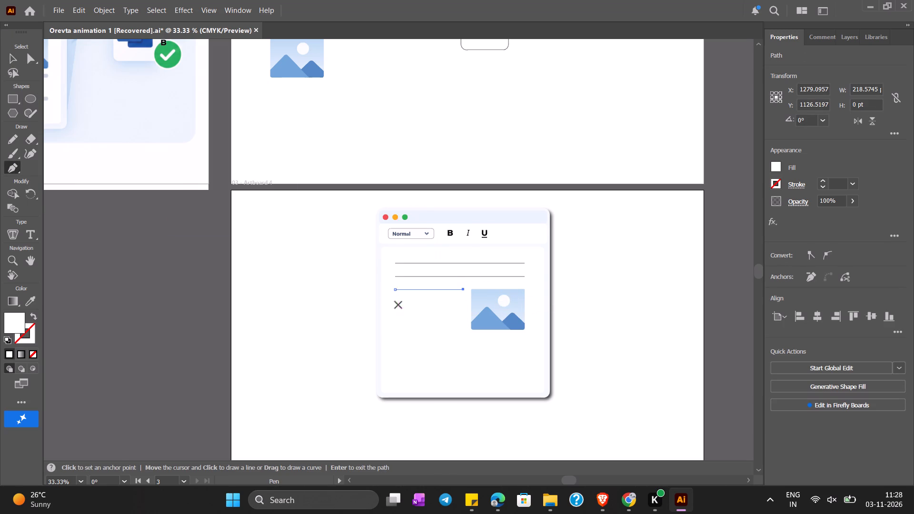
pyautogui.click(395, 306)
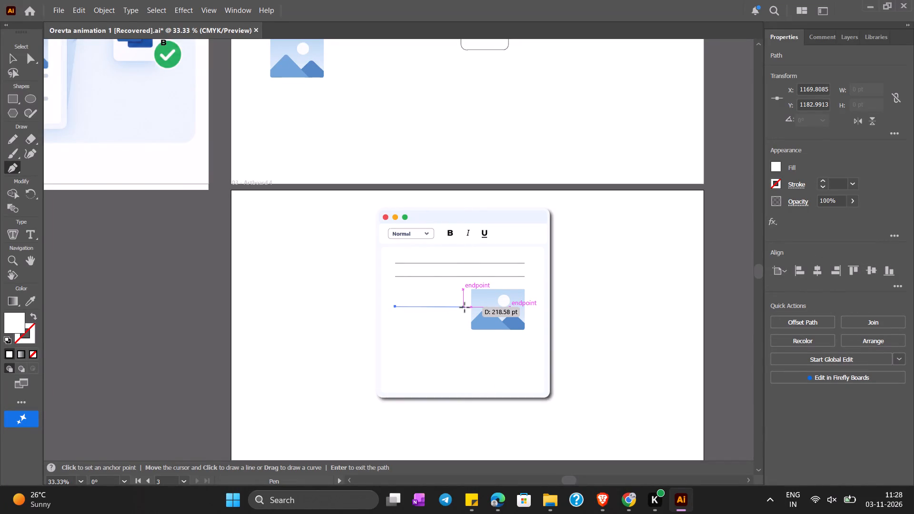
pyautogui.click(465, 307)
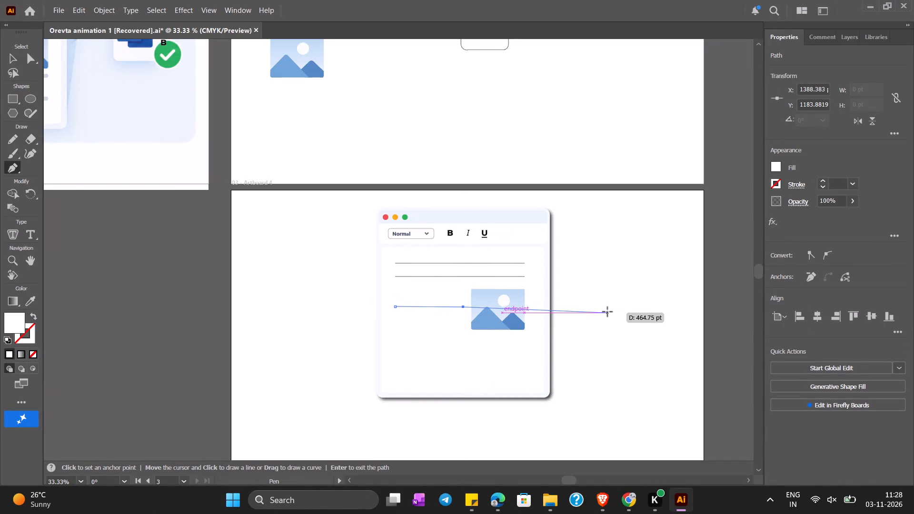
pyautogui.press('Escape')
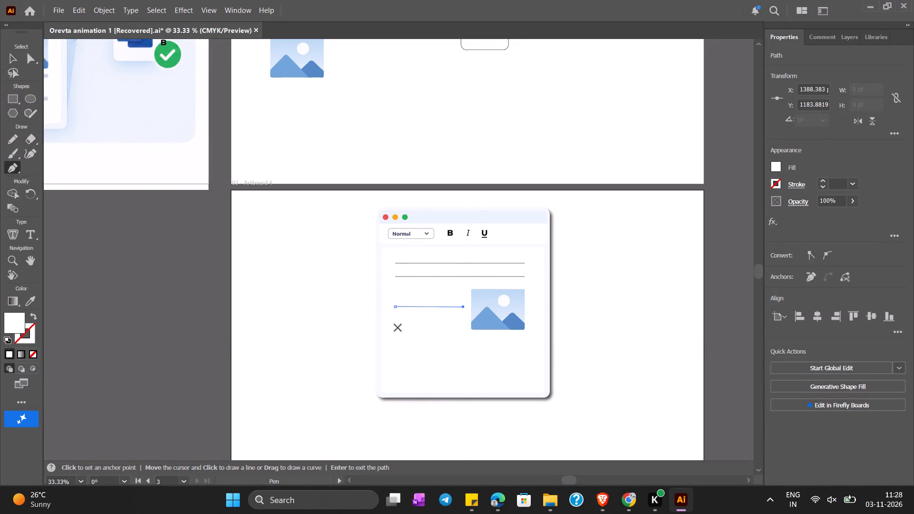
# Draw a third short horizontal Pen path about 217 pt long beside the picture's lower part, at about Y 1230 pt.
pyautogui.click(396, 321)
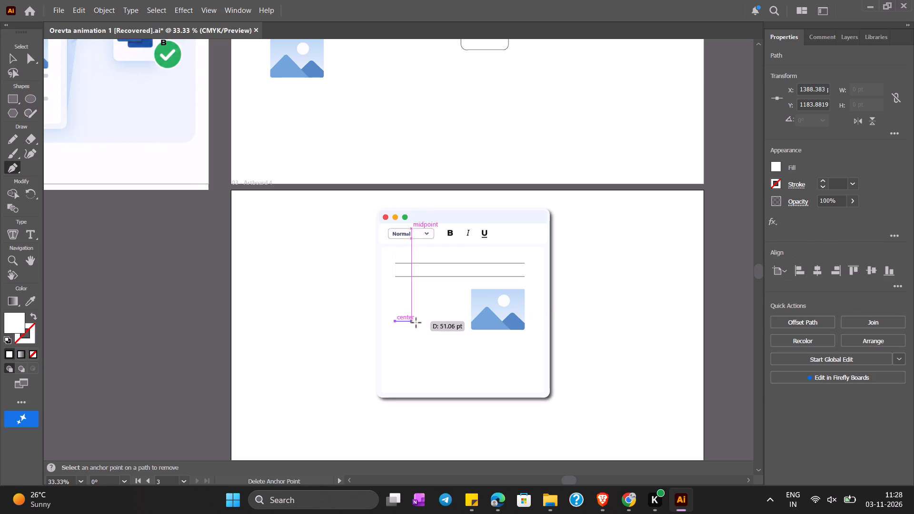
pyautogui.click(463, 323)
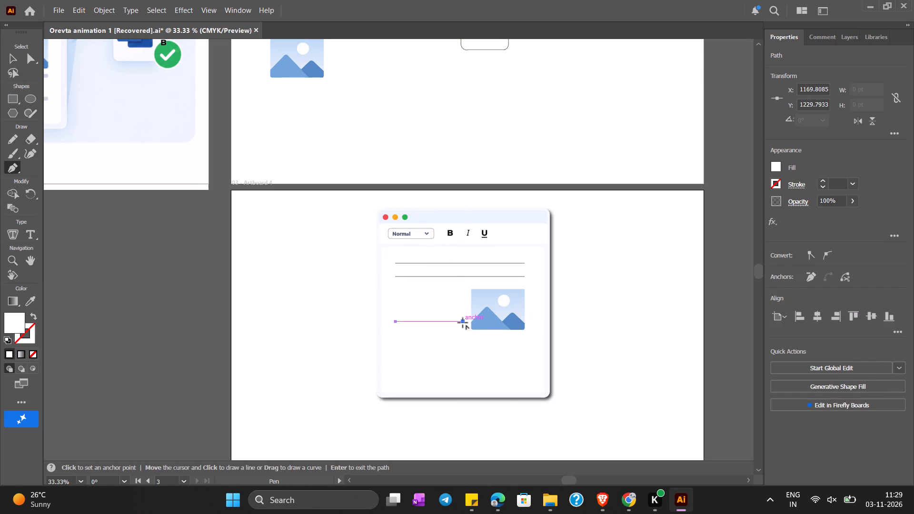
pyautogui.press('Escape')
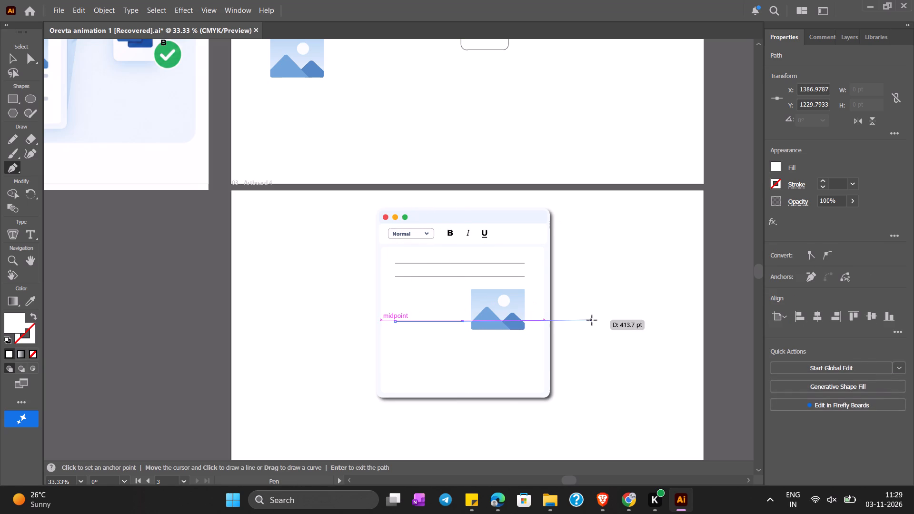
pyautogui.press('Escape')
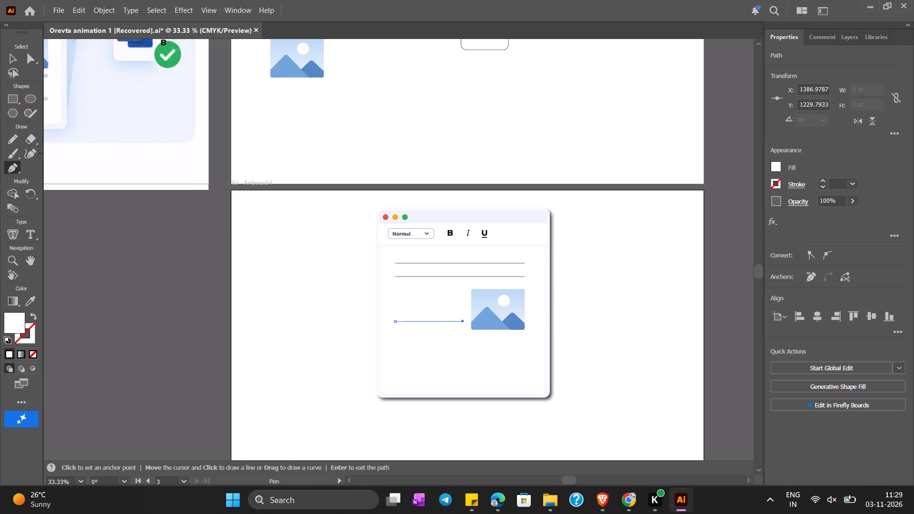
pyautogui.click(8, 62)
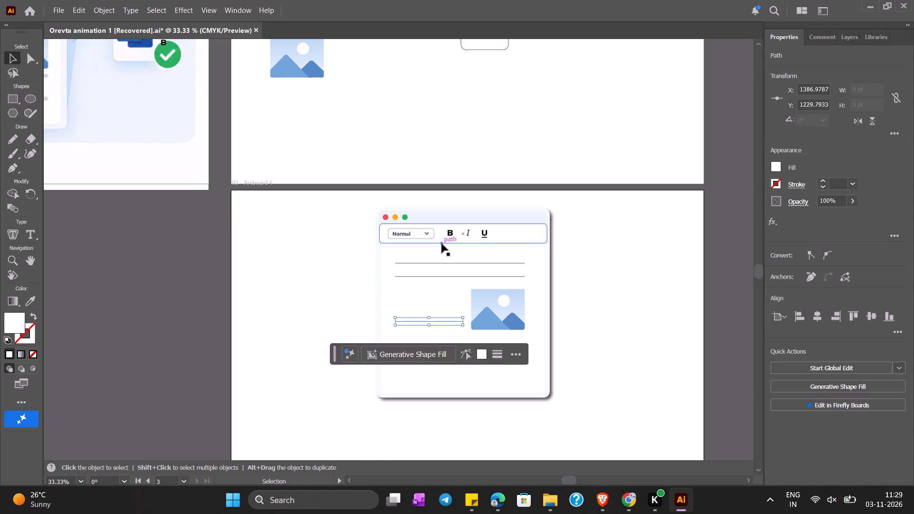
pyautogui.click(623, 264)
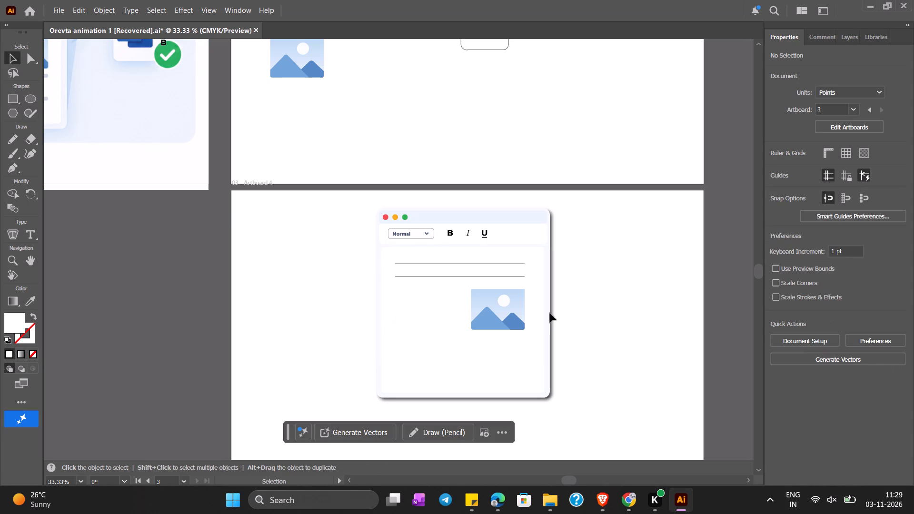
# Give the three short paths beside the mountain picture a black 1 pt stroke.
pyautogui.click(439, 320)
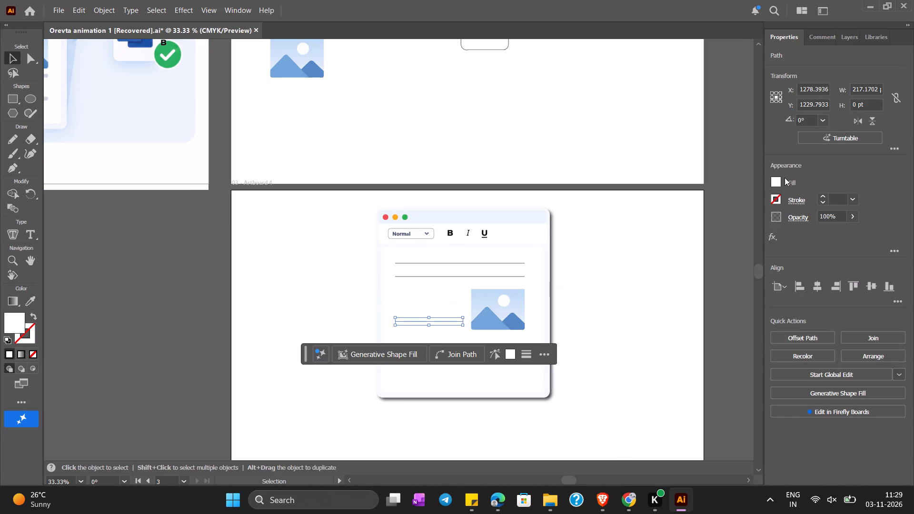
pyautogui.click(777, 197)
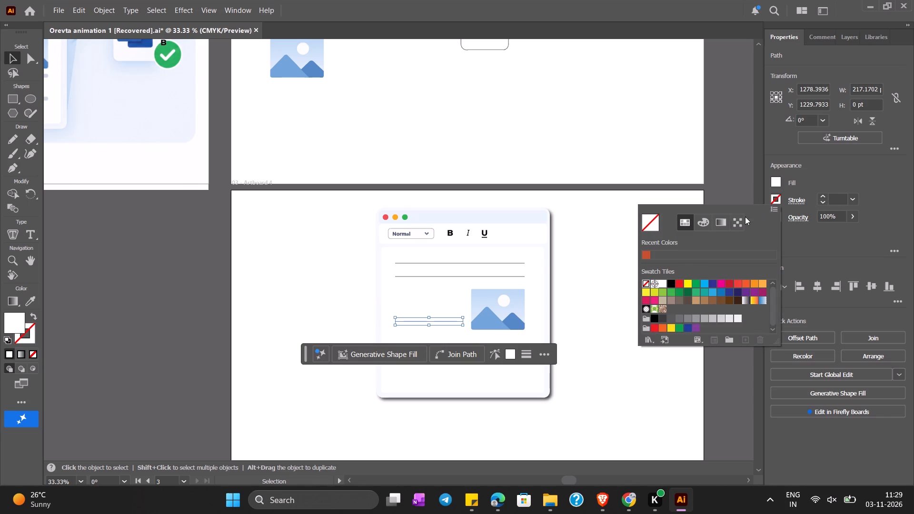
pyautogui.click(671, 283)
pyautogui.click(423, 307)
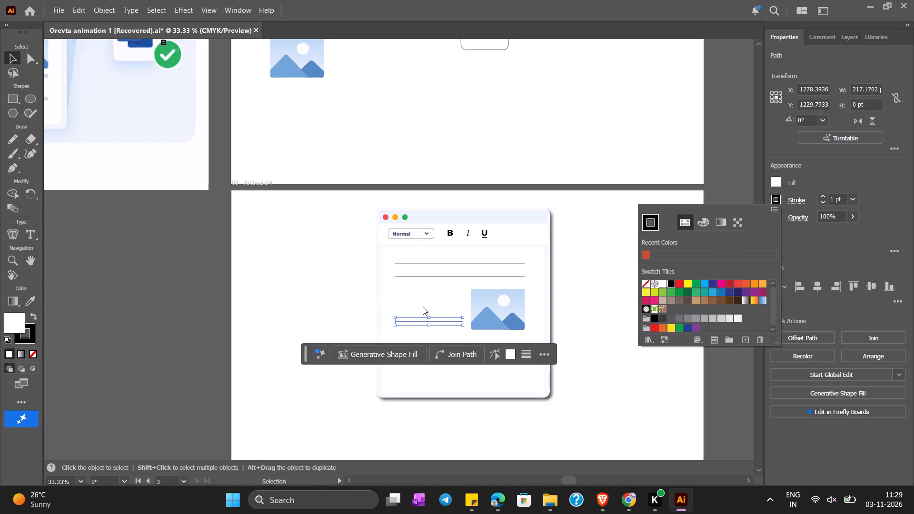
pyautogui.click(420, 306)
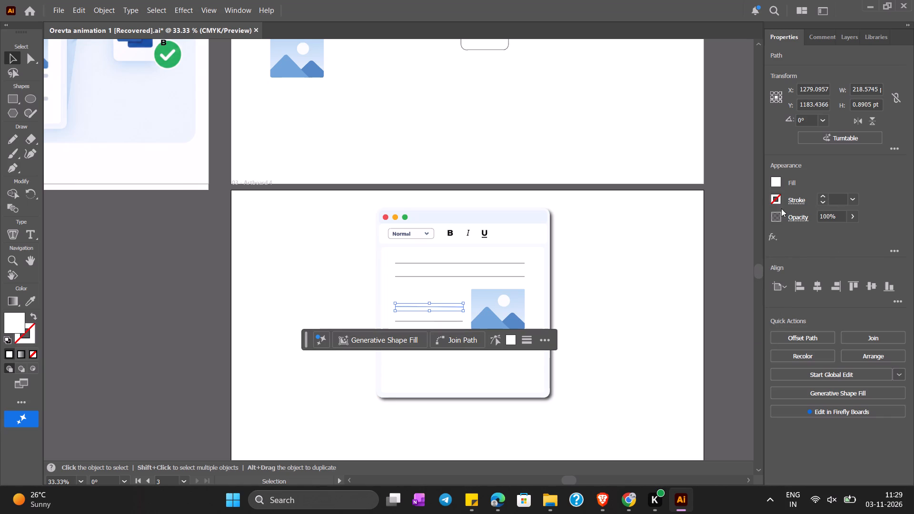
pyautogui.click(778, 202)
pyautogui.click(644, 253)
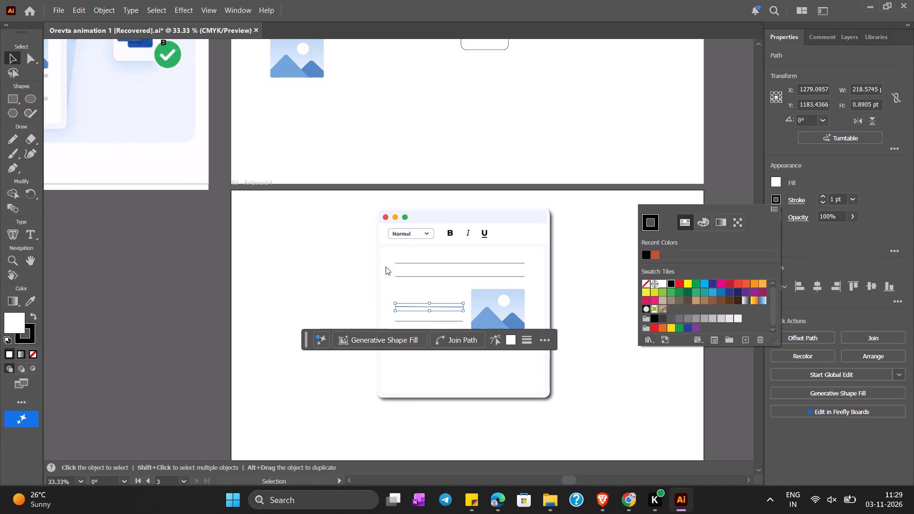
pyautogui.click(431, 295)
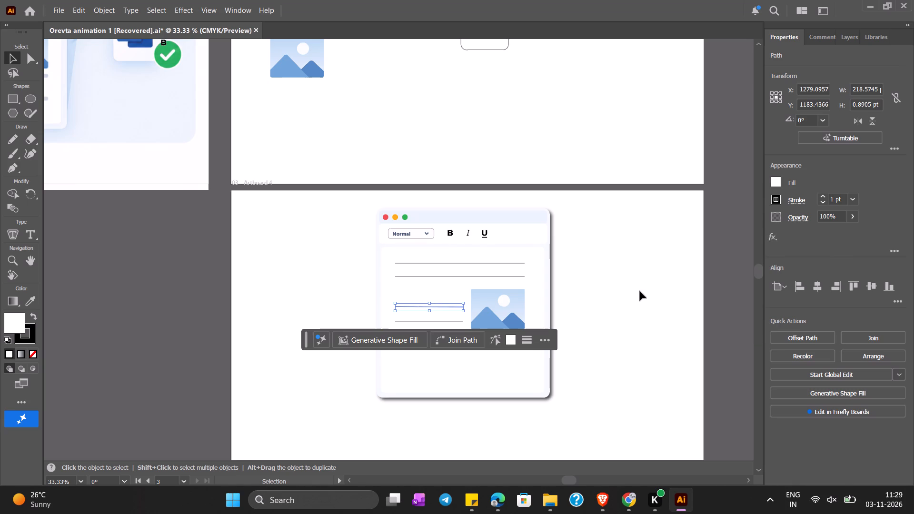
pyautogui.click(640, 291)
pyautogui.click(421, 291)
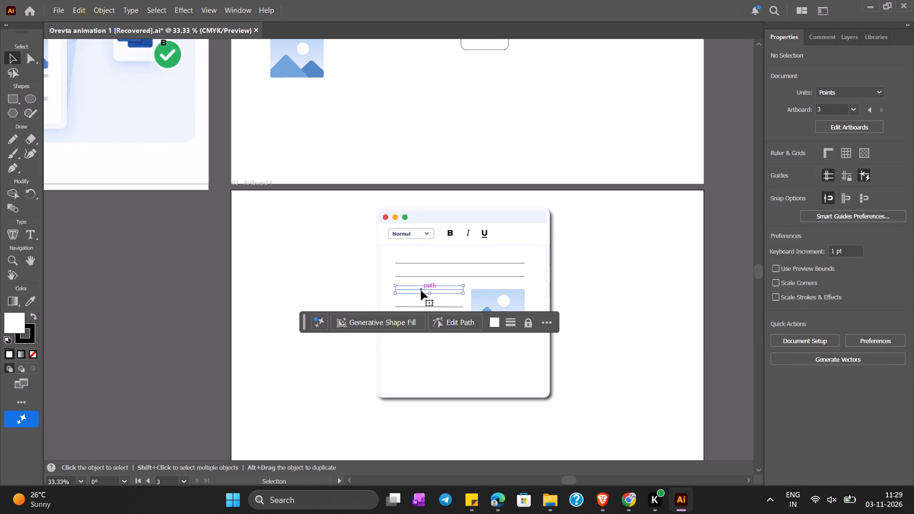
pyautogui.click(780, 198)
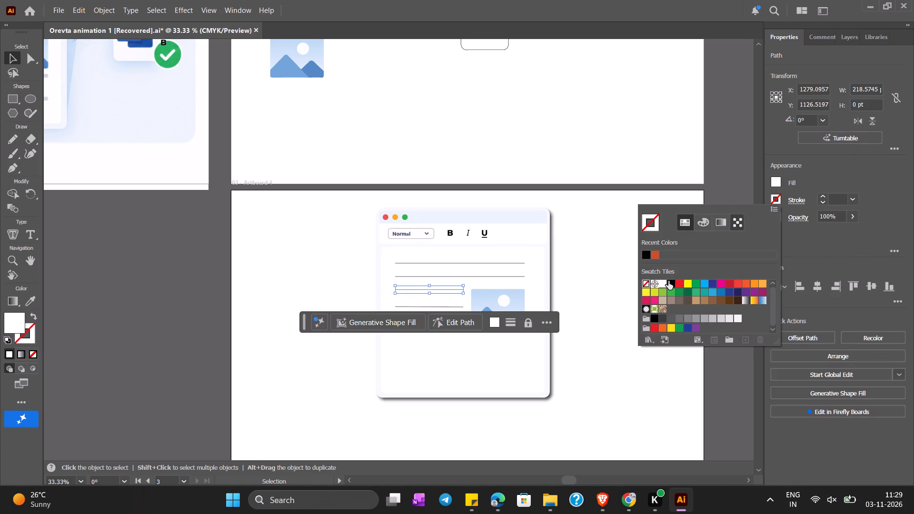
pyautogui.click(668, 282)
pyautogui.click(570, 236)
pyautogui.click(578, 244)
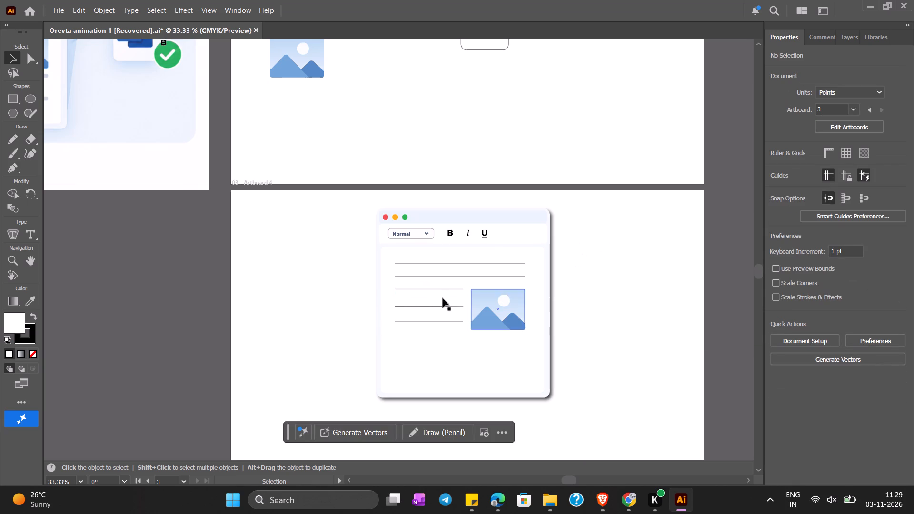
# Move the top short line down to even the spacing, nudging it back up 7 pt to about Y 1138 pt.
pyautogui.click(439, 287)
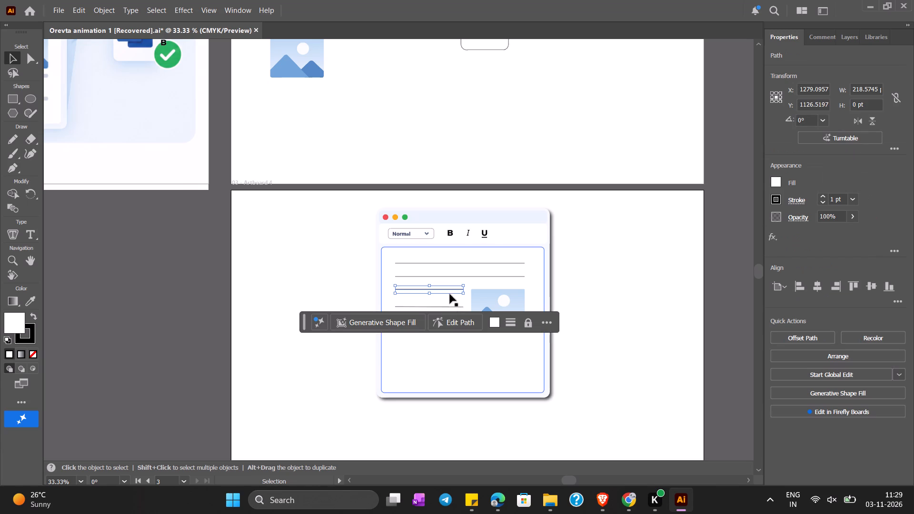
pyautogui.moveTo(447, 291); pyautogui.dragTo(447, 295)
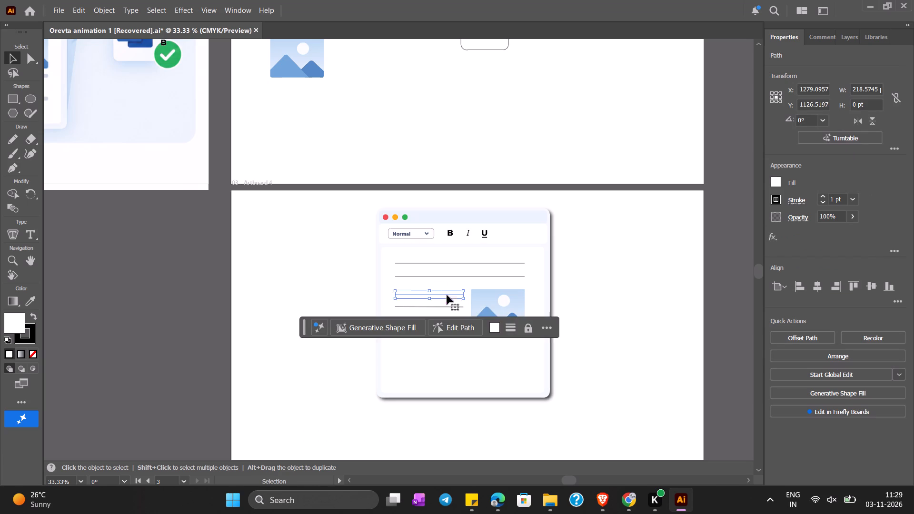
pyautogui.click(644, 297)
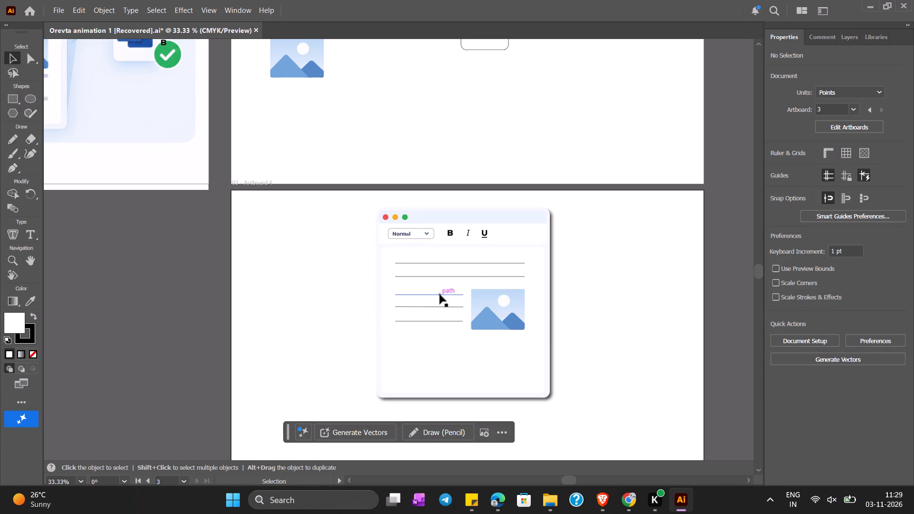
pyautogui.click(440, 296)
pyautogui.press('Up')
pyautogui.press('Up')
pyautogui.press('Up')
pyautogui.press('Up')
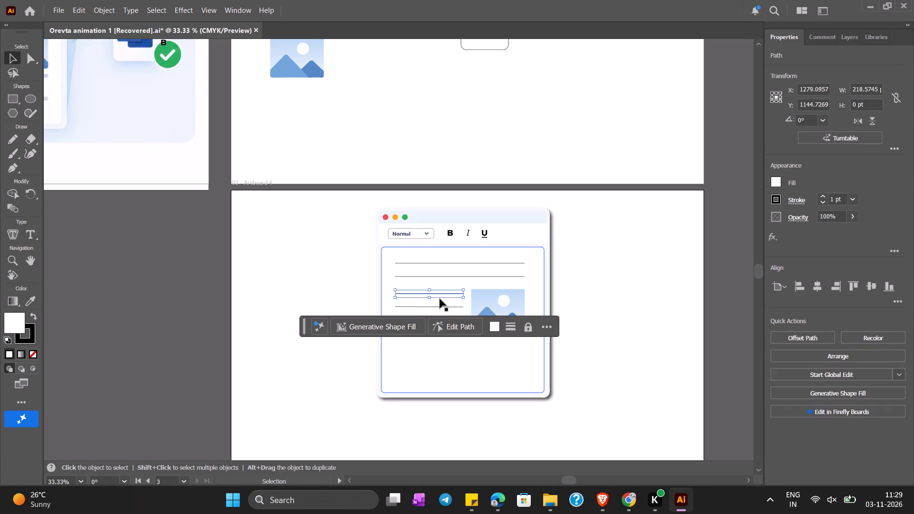
pyautogui.press('Up')
pyautogui.press('Up')
pyautogui.press('Up')
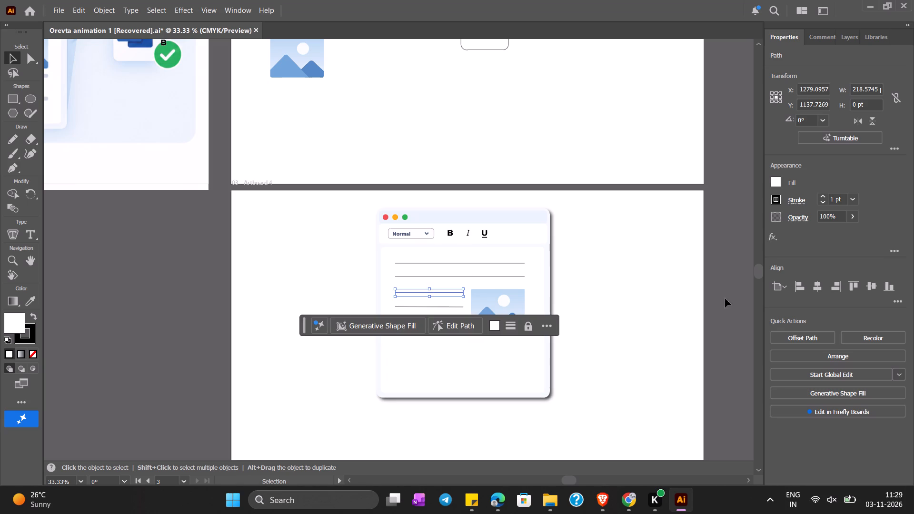
pyautogui.click(624, 307)
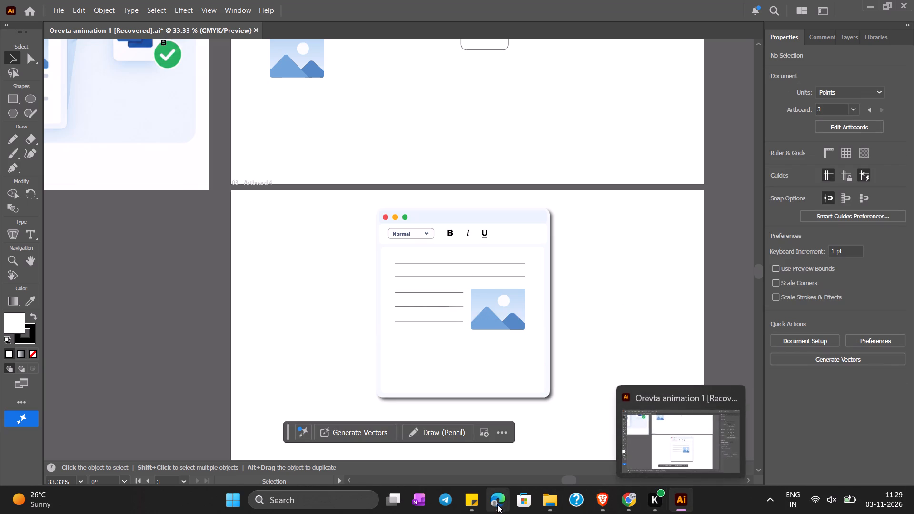
# Switch to the Edge browser window with the Aptitude Booklet PDF.
pyautogui.click(497, 504)
pyautogui.click(654, 447)
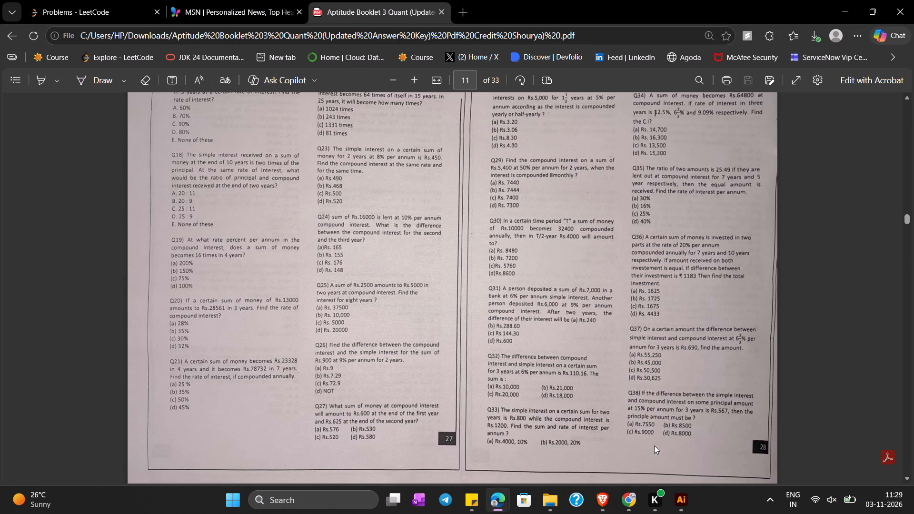
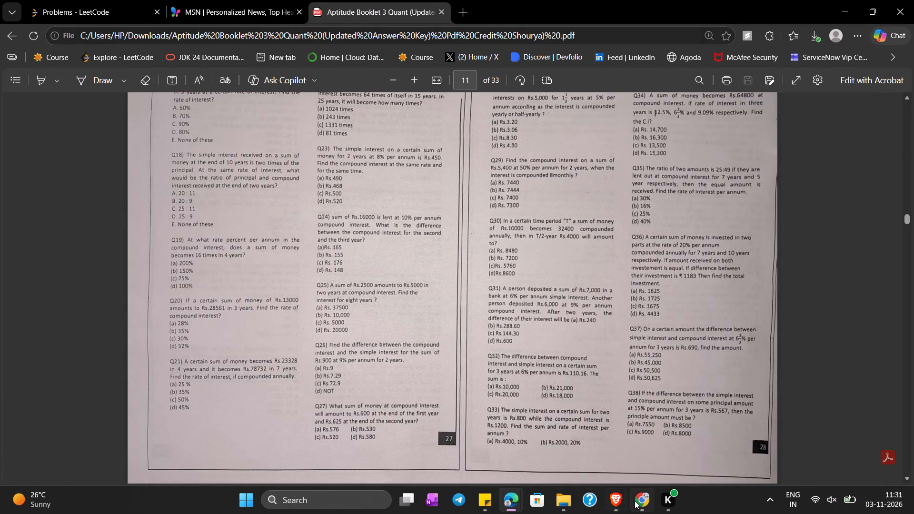
# Relaunch Adobe Illustrator from Windows search and accept recovery of the Orevta animation 1 document.
pyautogui.click(328, 492)
pyautogui.click(377, 107)
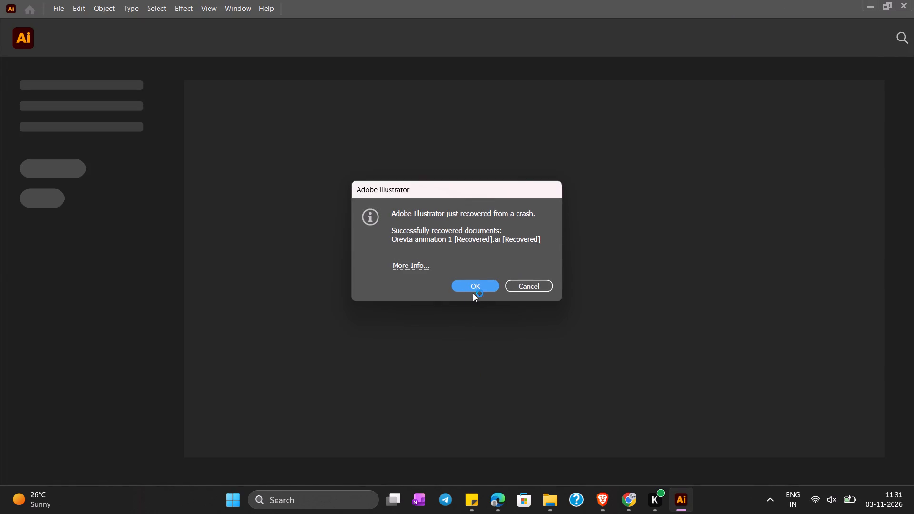
pyautogui.click(473, 287)
# Switch to the Edge browser window with the Aptitude Booklet 3 Quant PDF.
pyautogui.click(499, 505)
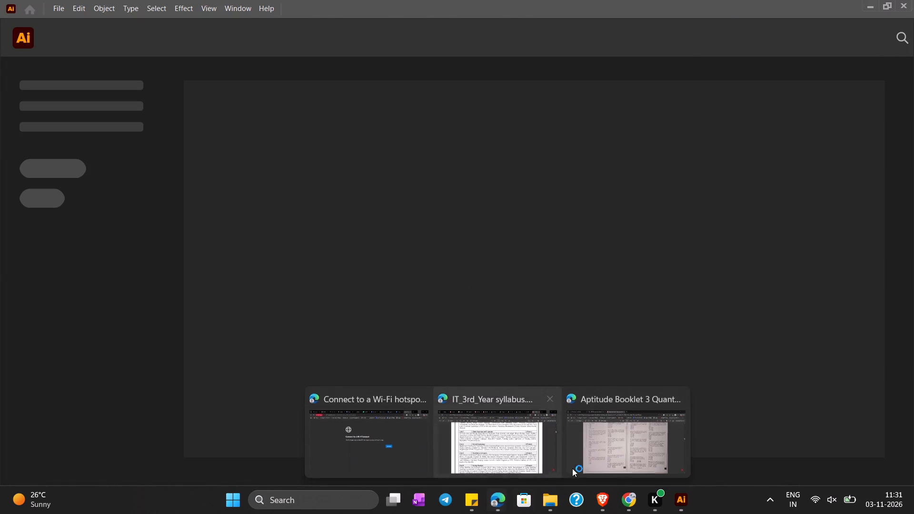
pyautogui.click(611, 440)
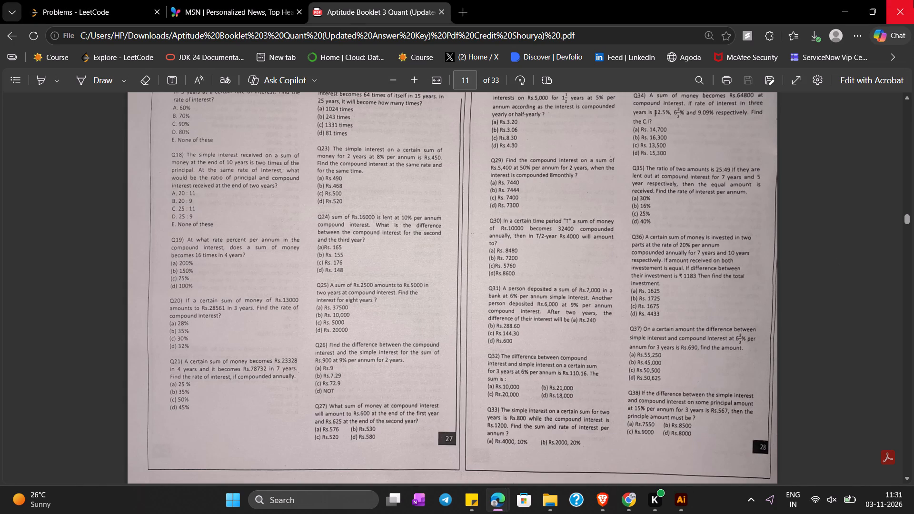
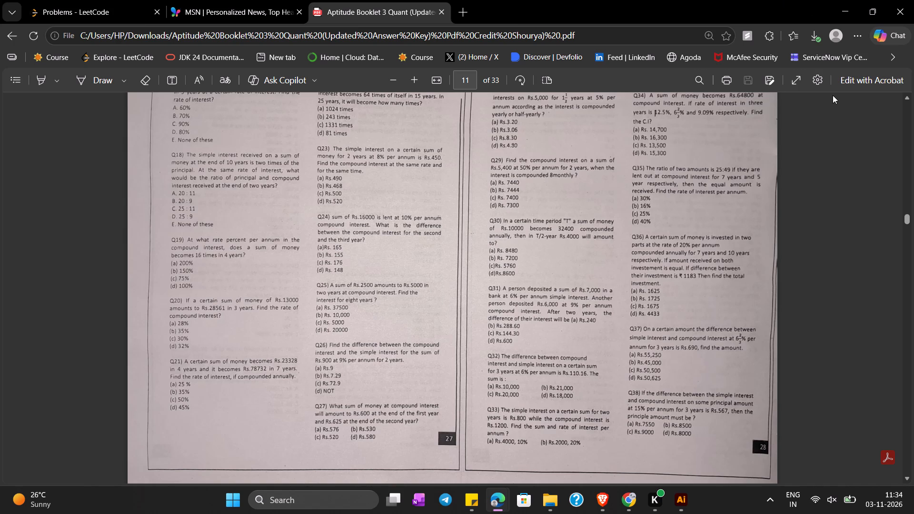
# Switch to Illustrator and draw a horizontal line about 408 pt long below the picture in the document window.
pyautogui.click(687, 502)
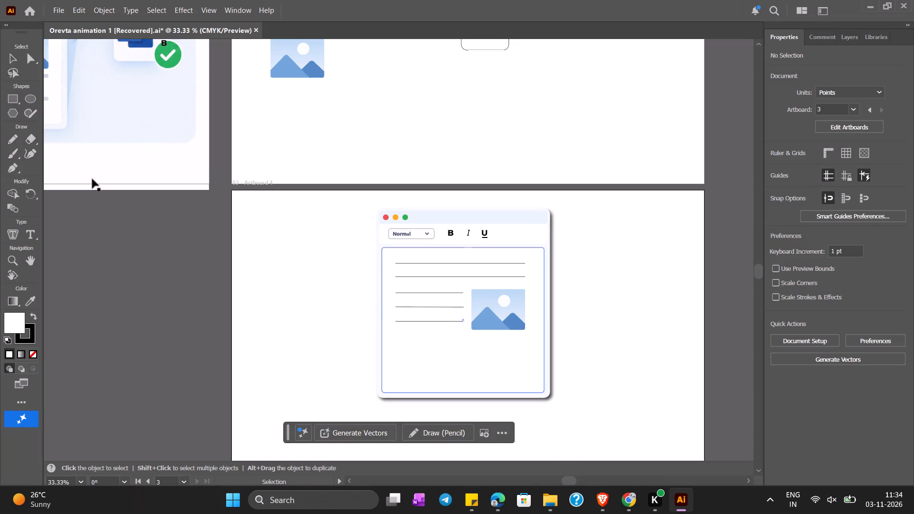
pyautogui.click(17, 166)
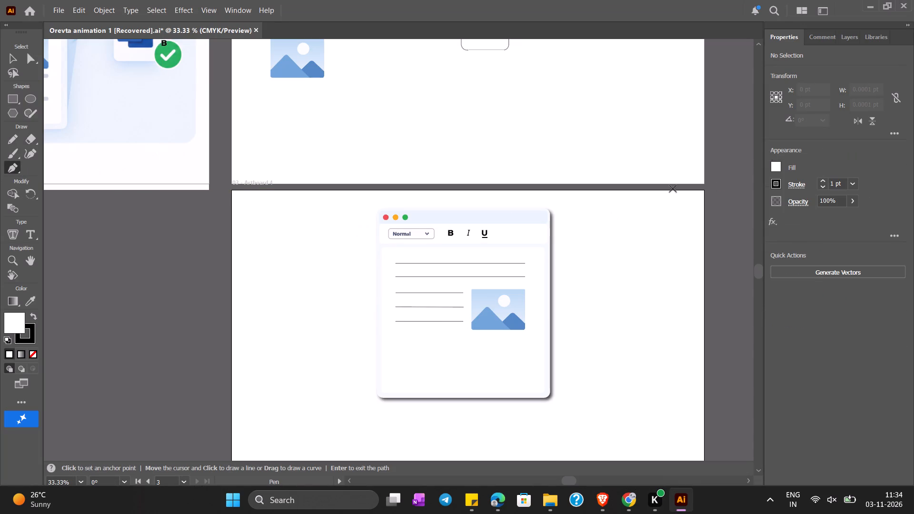
pyautogui.click(399, 347)
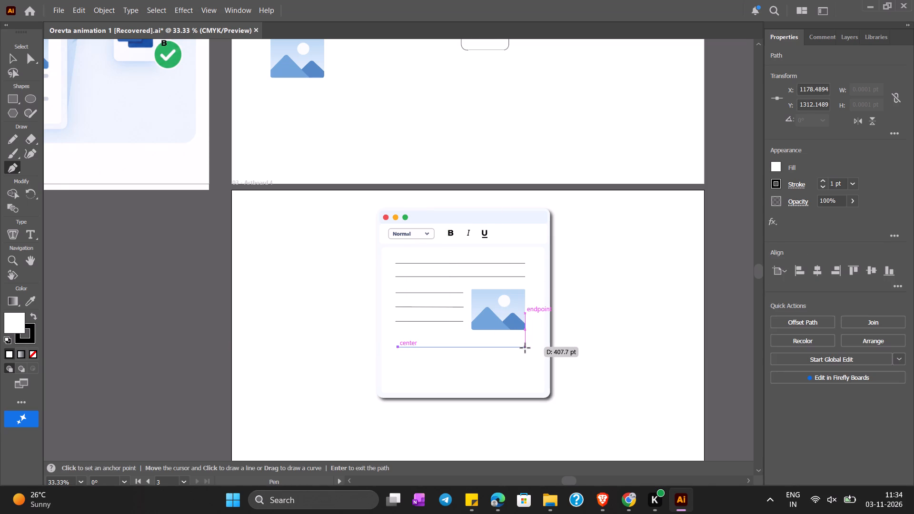
pyautogui.click(525, 348)
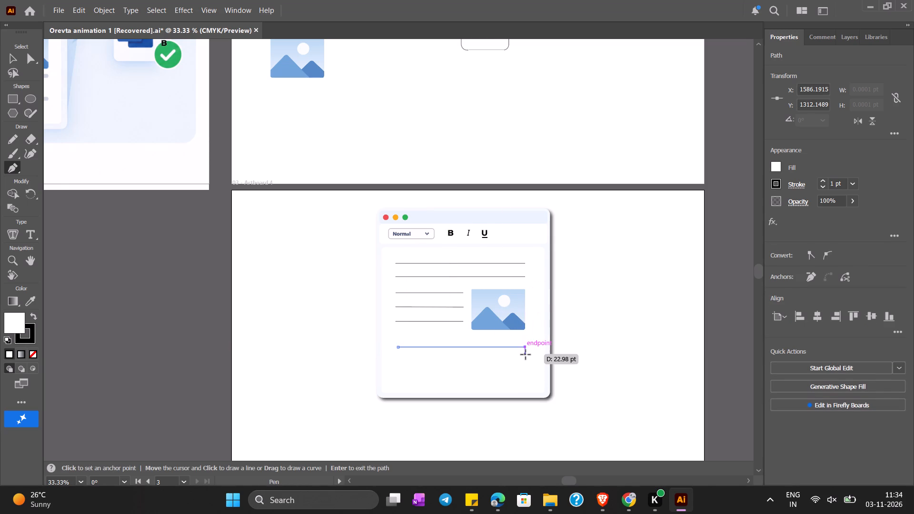
pyautogui.press('Escape')
# Draw a second line about 408 pt long beneath the new line, near the bottom of the page area.
pyautogui.click(398, 368)
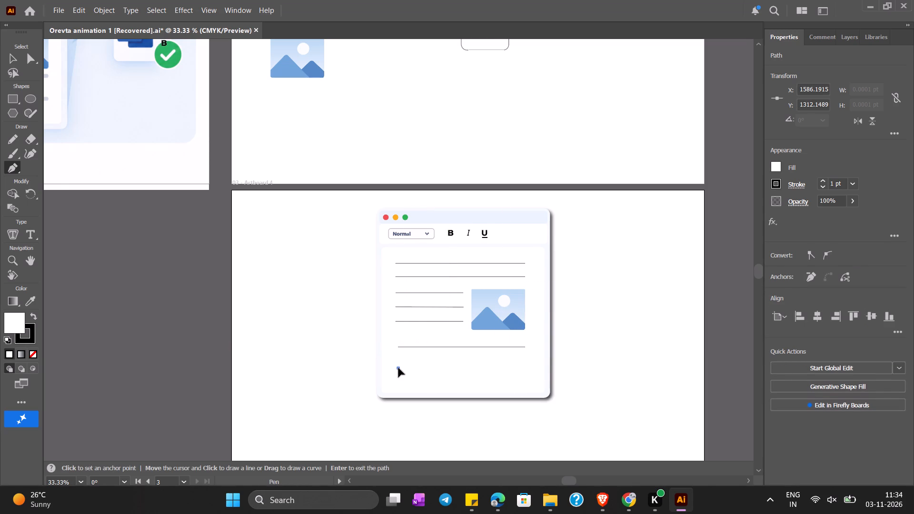
pyautogui.click(526, 370)
pyautogui.press('Escape')
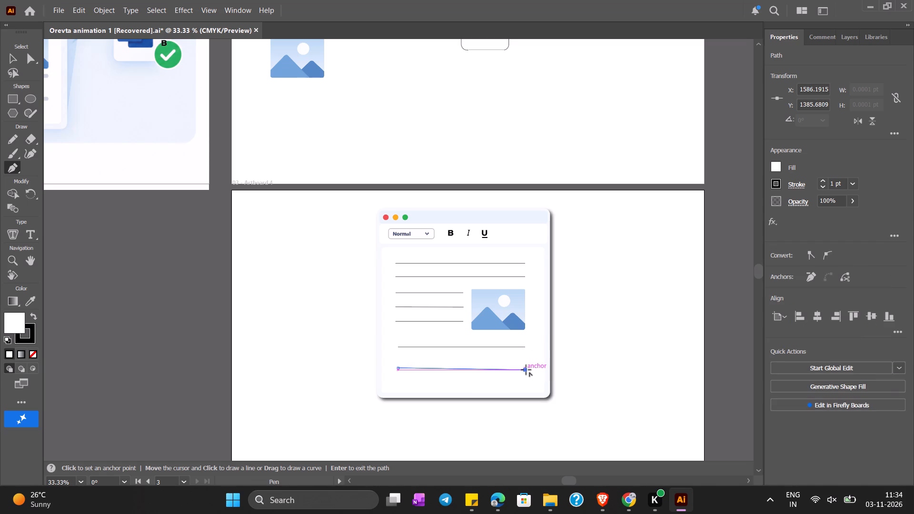
pyautogui.press('Escape')
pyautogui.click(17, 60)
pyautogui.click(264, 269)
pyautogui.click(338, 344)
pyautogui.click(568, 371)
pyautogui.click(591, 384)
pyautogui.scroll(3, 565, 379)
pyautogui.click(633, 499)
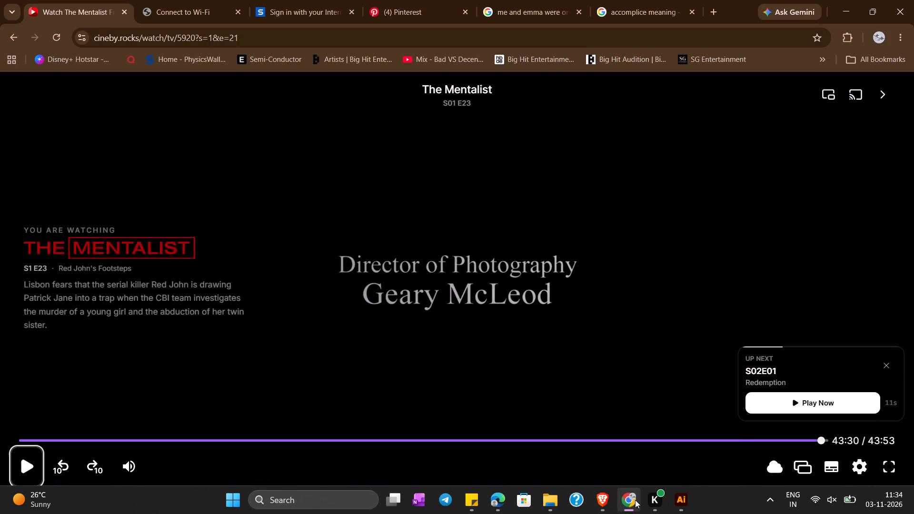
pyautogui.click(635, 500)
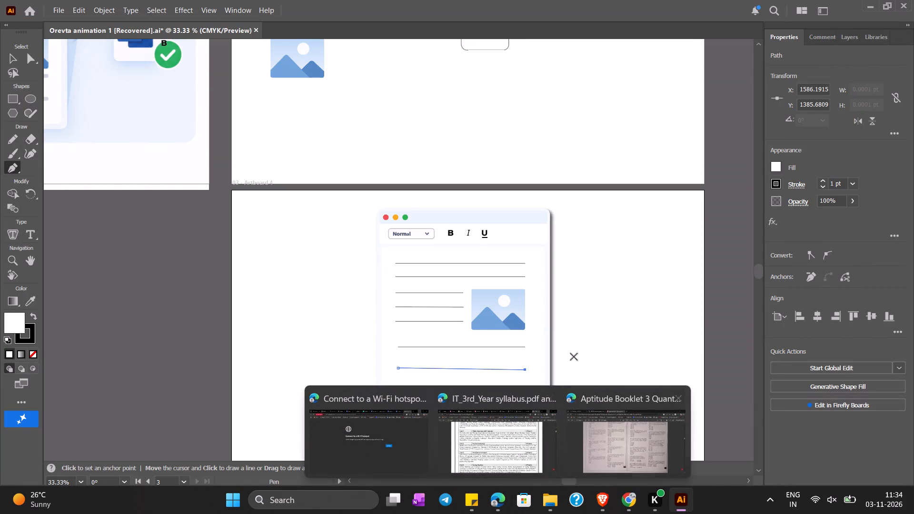
# Undo the stray anchor and the bottom line's sloping segment, and redraw it horizontally to about 408 pt.
pyautogui.click(594, 319)
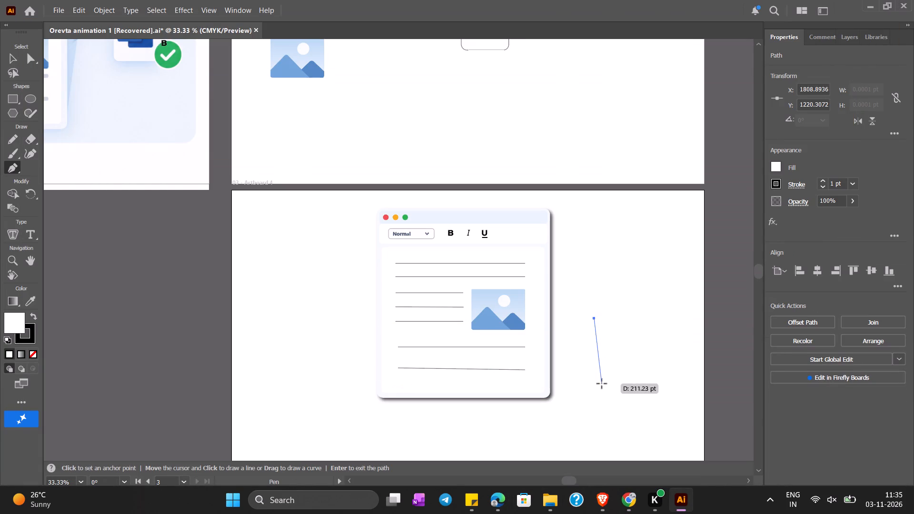
pyautogui.hotkey('ctrl', 'z')
pyautogui.hotkey('ctrl', 'z')
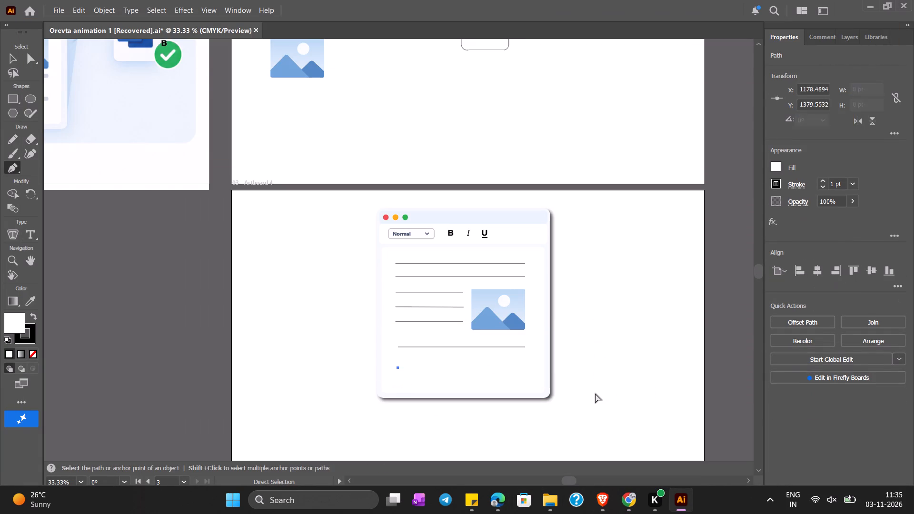
pyautogui.click(526, 369)
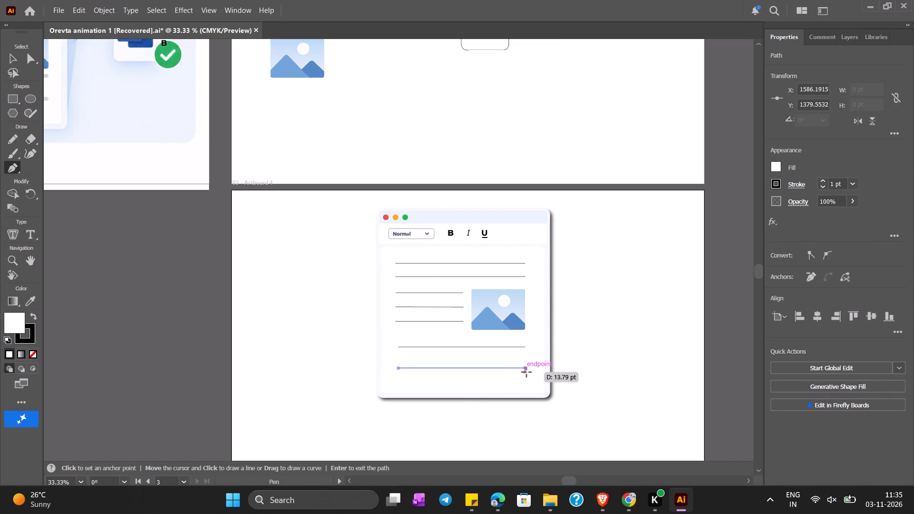
pyautogui.press('Escape')
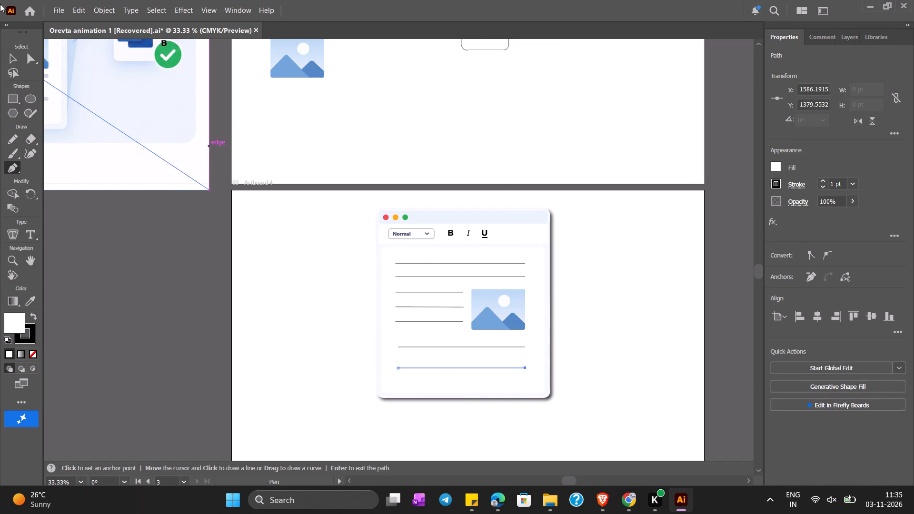
pyautogui.click(6, 62)
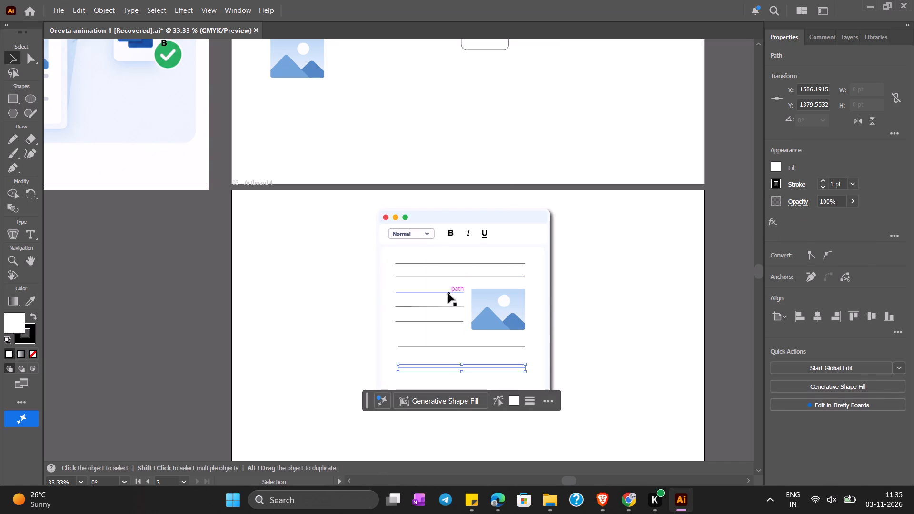
pyautogui.click(588, 332)
# Apply the light blue of the picture's mountain to the top text line with the Eyedropper.
pyautogui.click(487, 260)
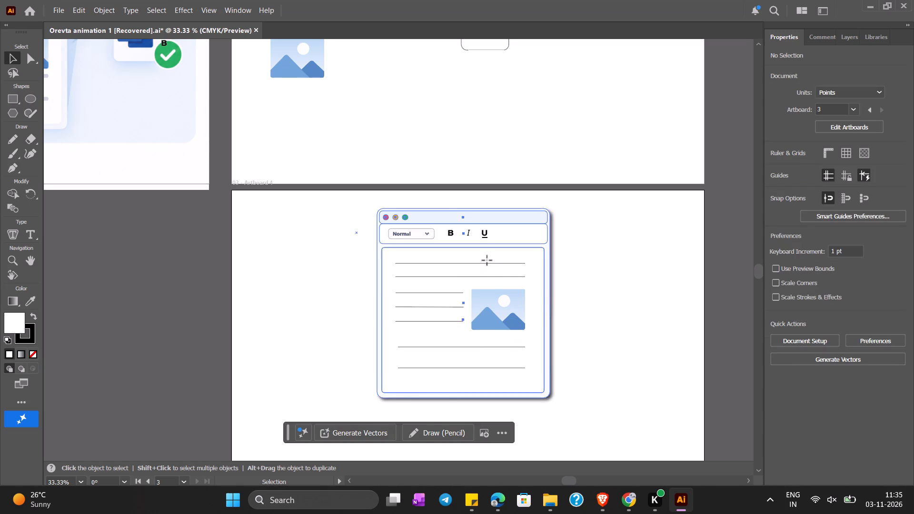
pyautogui.click(488, 262)
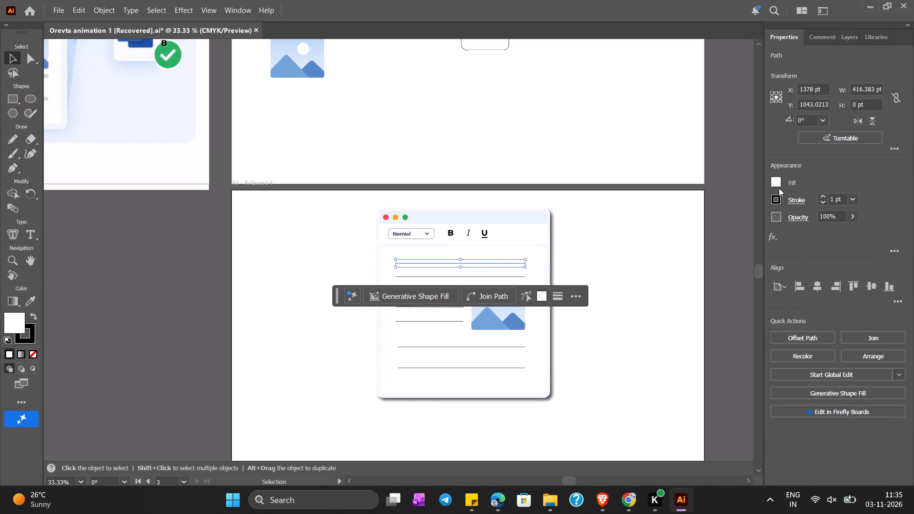
pyautogui.click(778, 198)
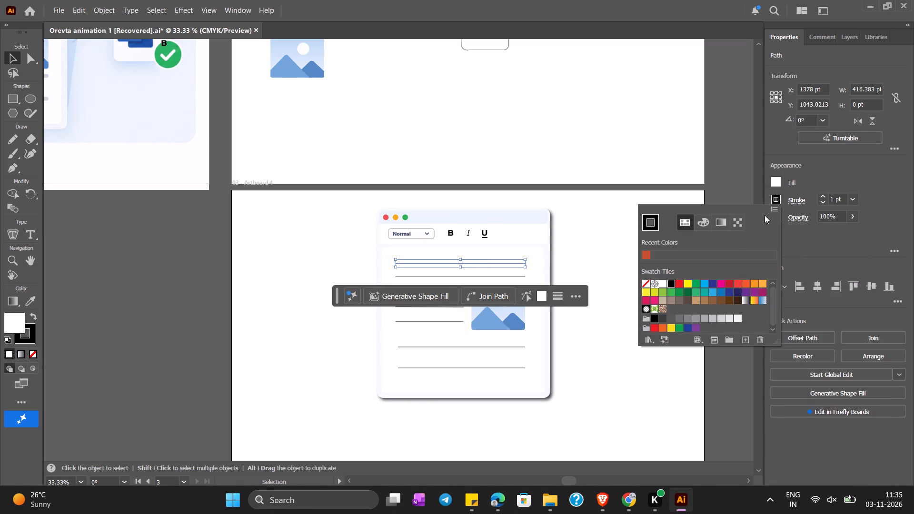
pyautogui.click(32, 300)
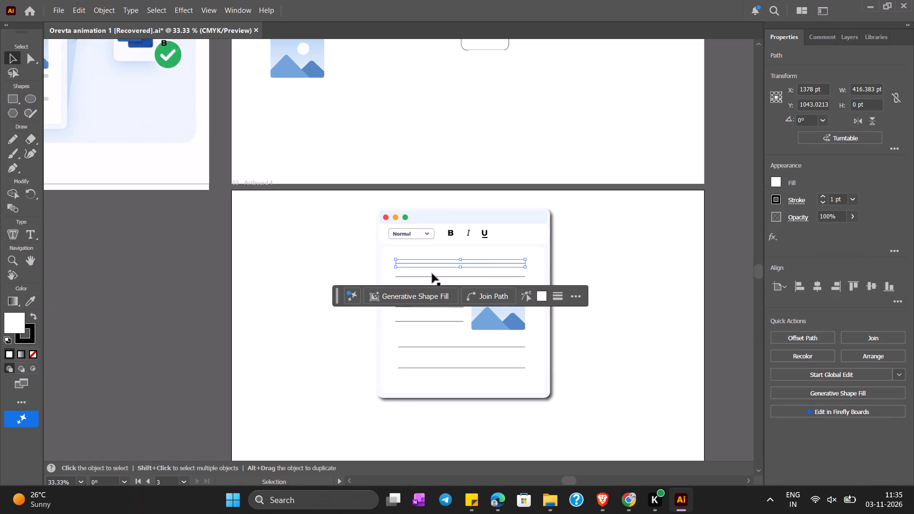
pyautogui.click(29, 302)
pyautogui.click(491, 322)
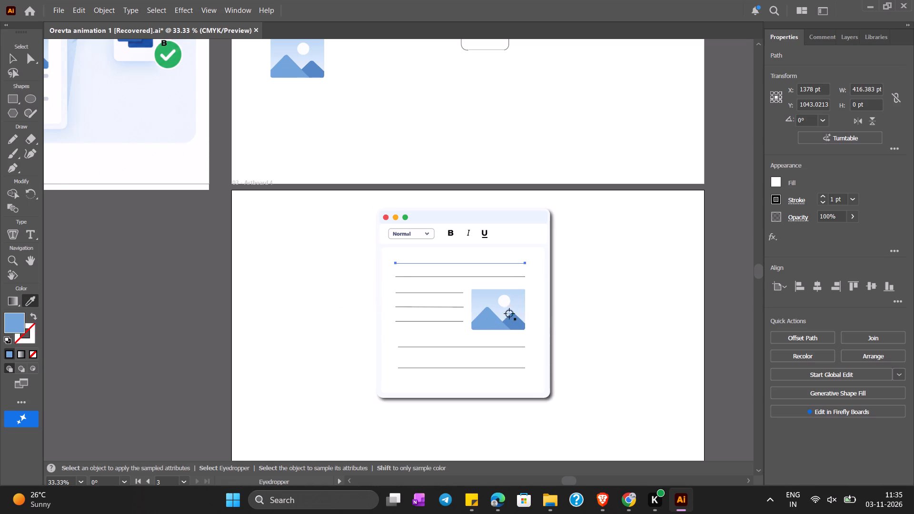
# Give the top text line a 3 pt stroke in a medium blue swatch.
pyautogui.click(10, 59)
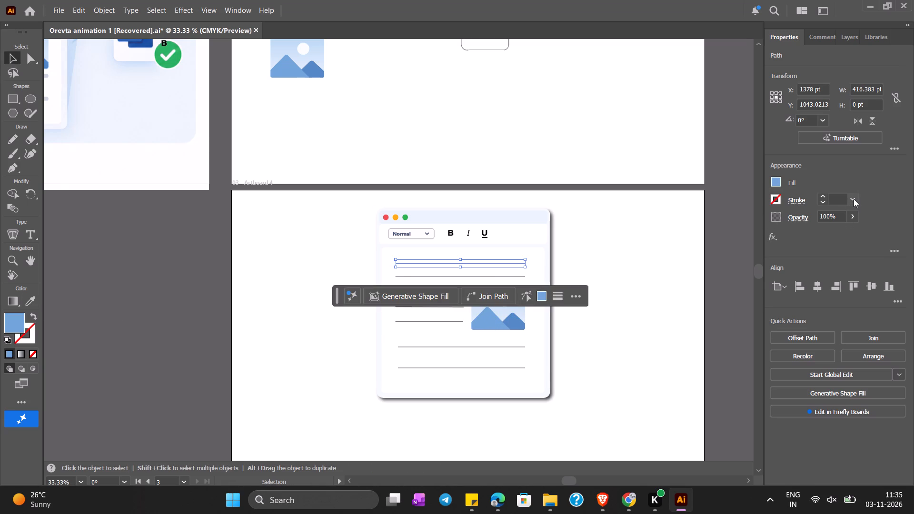
pyautogui.click(853, 200)
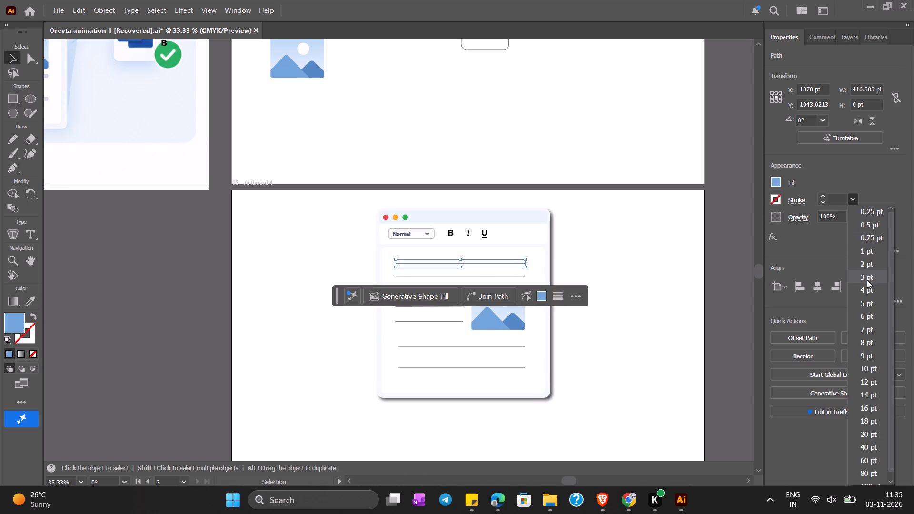
pyautogui.click(867, 280)
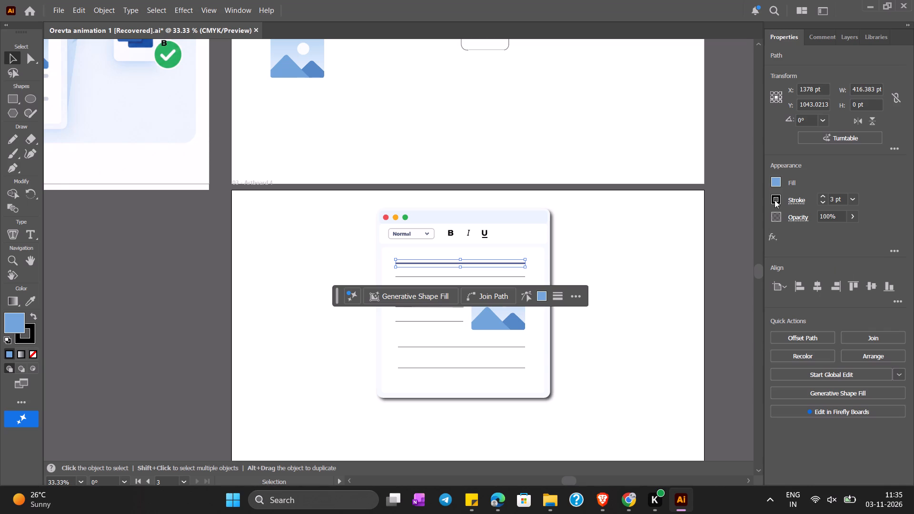
pyautogui.click(775, 200)
pyautogui.click(719, 292)
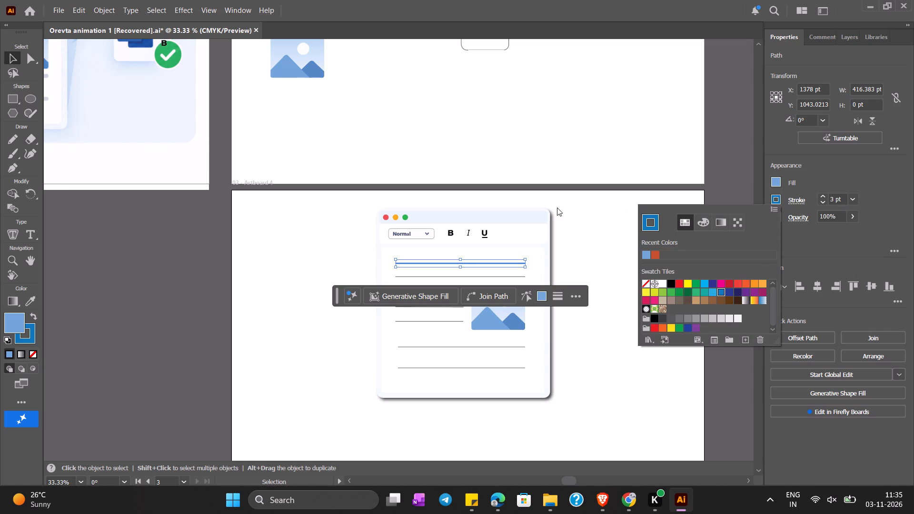
pyautogui.click(597, 208)
pyautogui.click(597, 222)
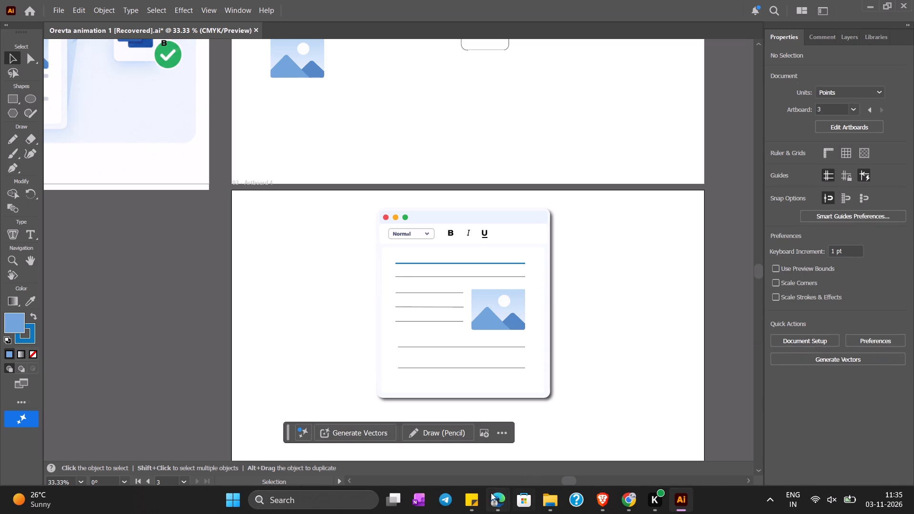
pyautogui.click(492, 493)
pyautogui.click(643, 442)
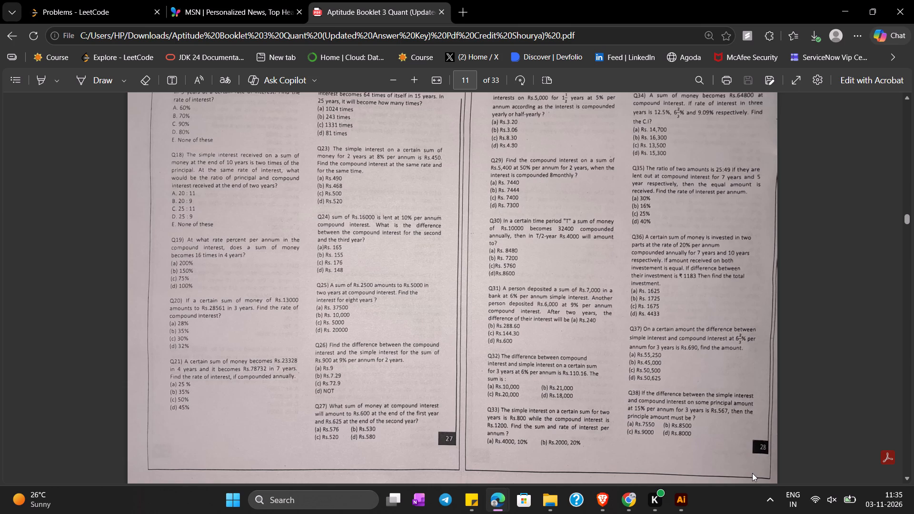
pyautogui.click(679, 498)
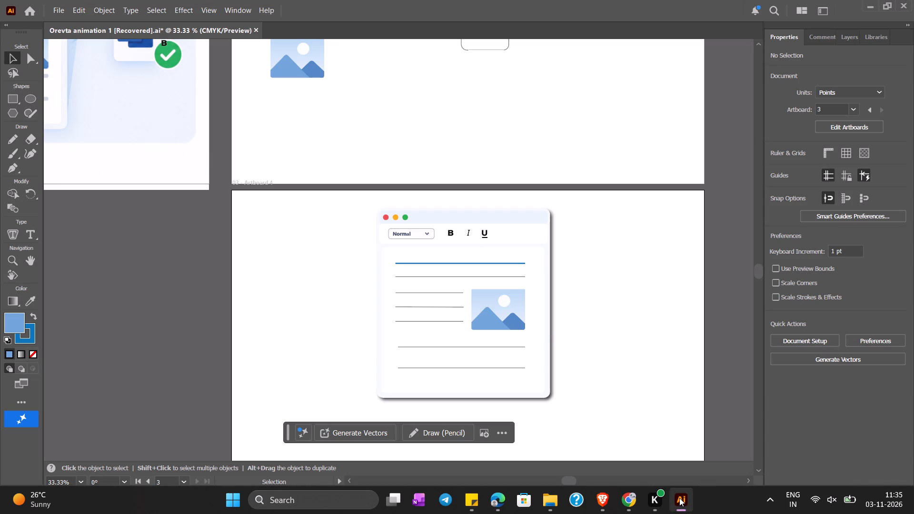
# Set the top text line's stroke weight to 4 pt.
pyautogui.click(508, 263)
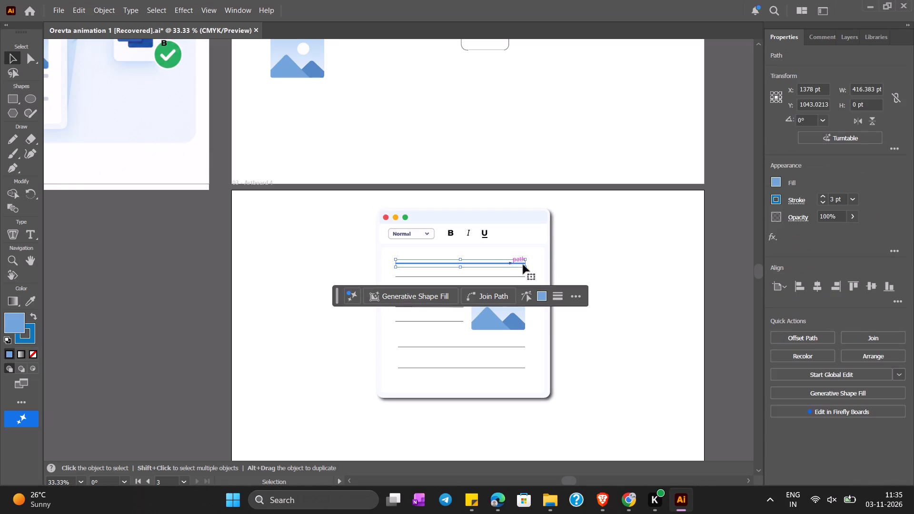
pyautogui.click(853, 199)
pyautogui.click(872, 281)
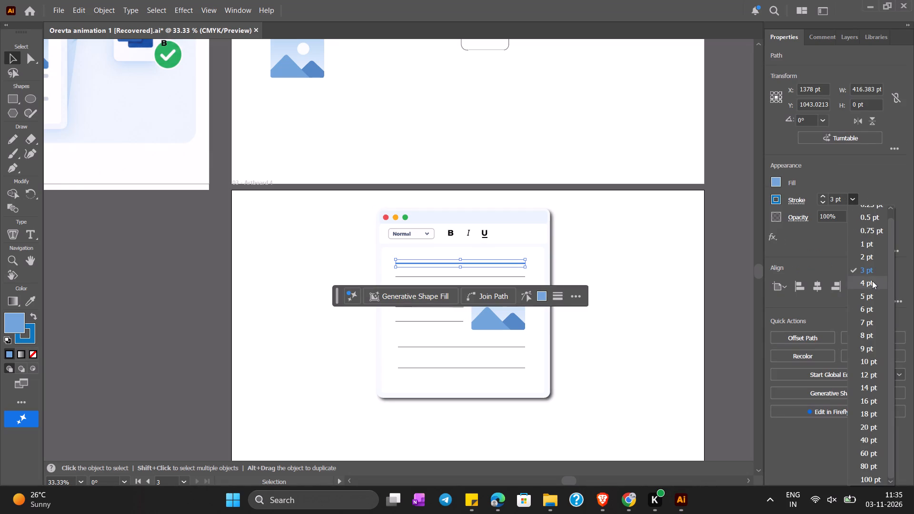
pyautogui.click(654, 281)
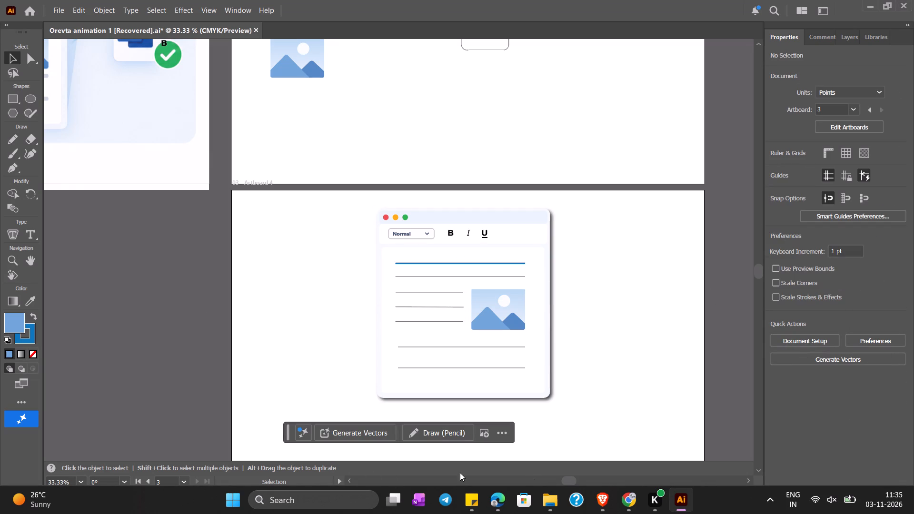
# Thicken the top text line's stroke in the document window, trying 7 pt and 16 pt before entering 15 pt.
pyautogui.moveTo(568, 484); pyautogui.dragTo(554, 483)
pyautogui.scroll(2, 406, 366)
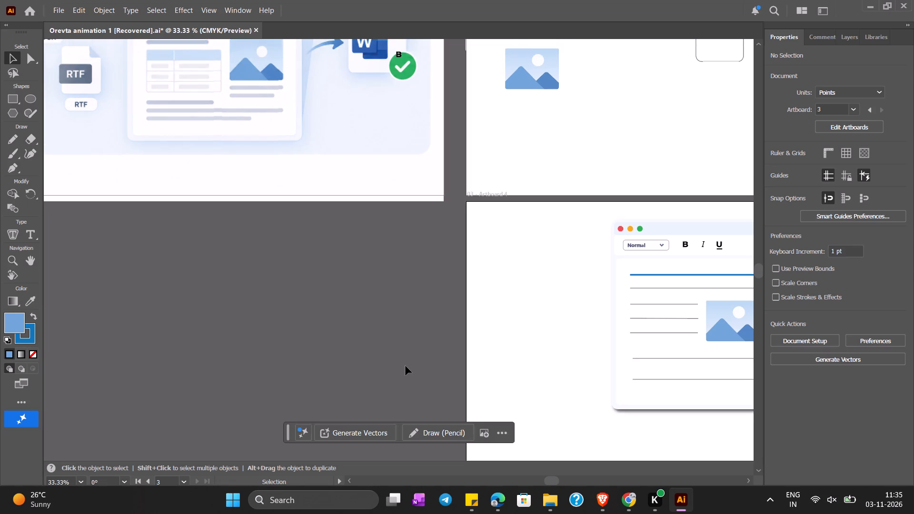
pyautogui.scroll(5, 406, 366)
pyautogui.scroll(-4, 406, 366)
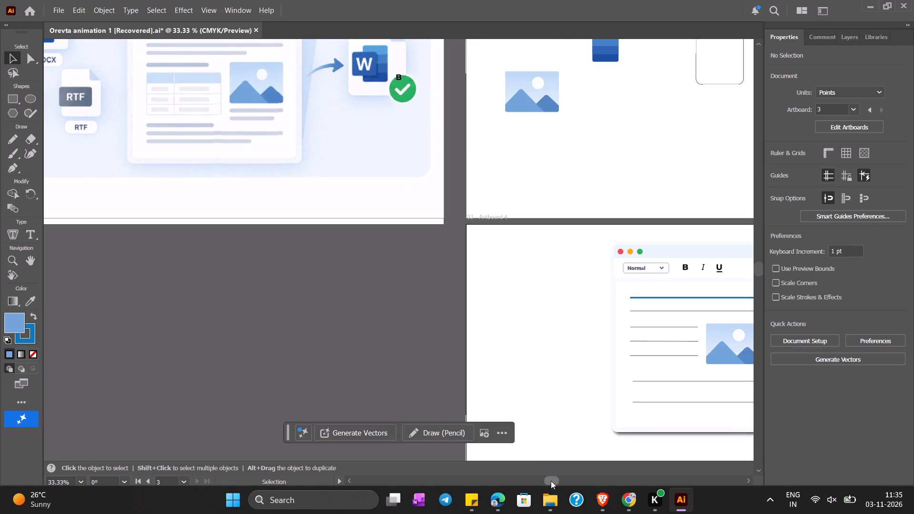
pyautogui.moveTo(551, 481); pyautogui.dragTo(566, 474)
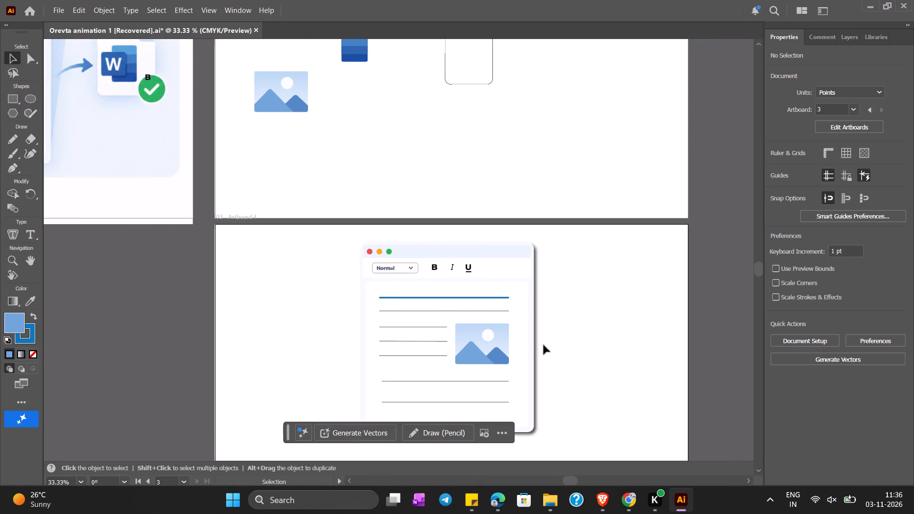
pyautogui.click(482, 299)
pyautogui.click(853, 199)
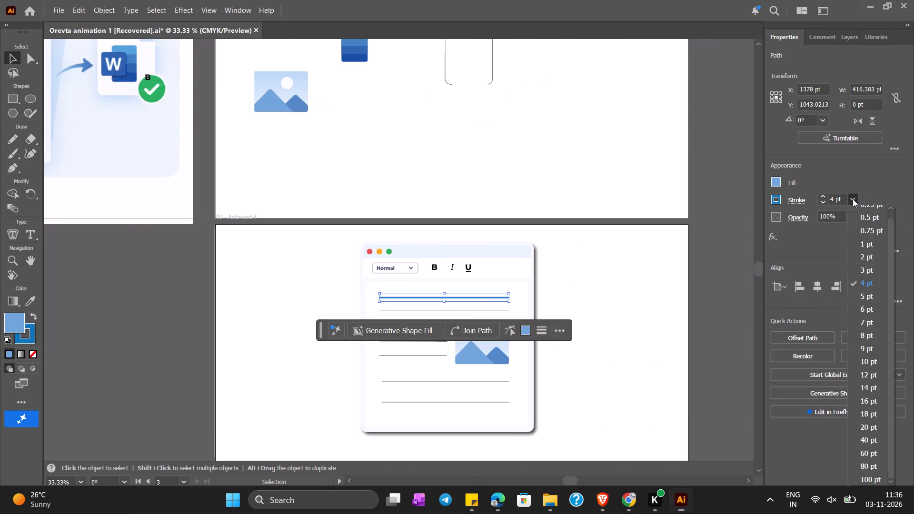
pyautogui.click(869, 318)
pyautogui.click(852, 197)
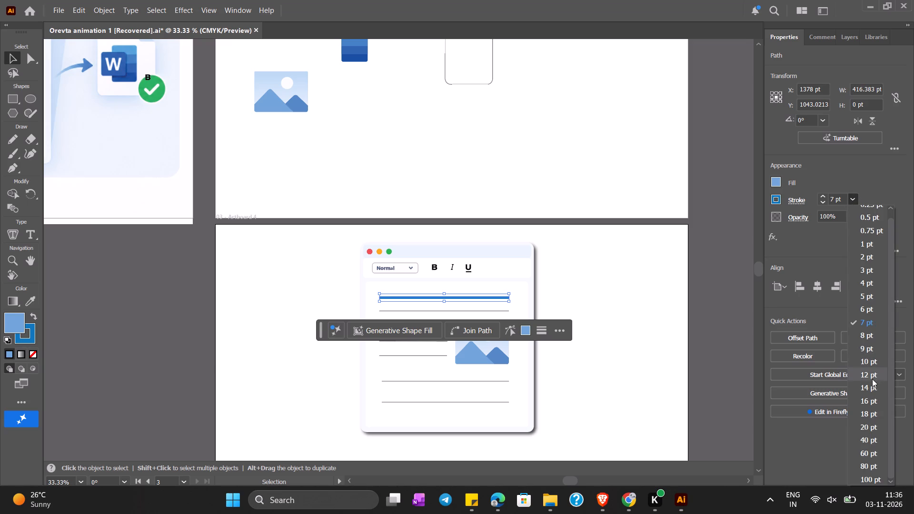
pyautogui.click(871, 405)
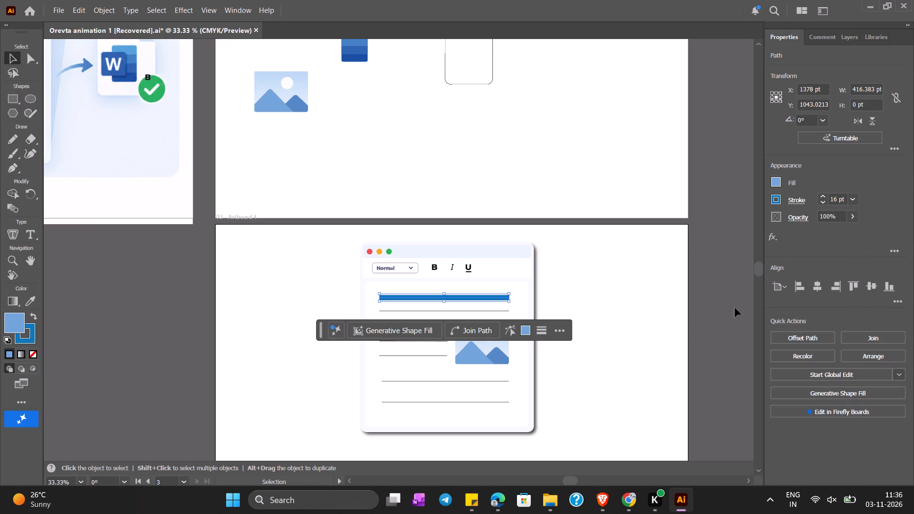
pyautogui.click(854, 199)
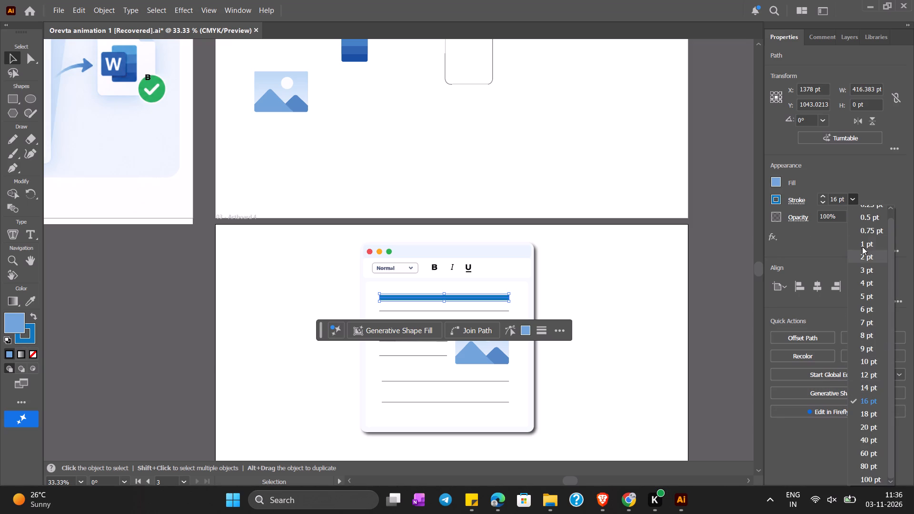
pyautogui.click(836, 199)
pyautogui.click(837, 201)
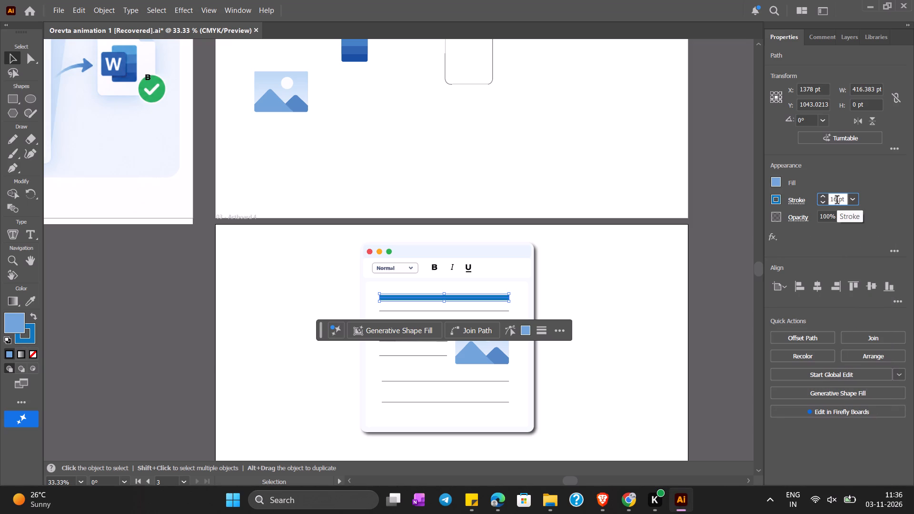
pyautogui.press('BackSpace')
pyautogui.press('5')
# Apply the recently used light blue to the top text line's fill and stroke, then deselect it.
pyautogui.click(523, 330)
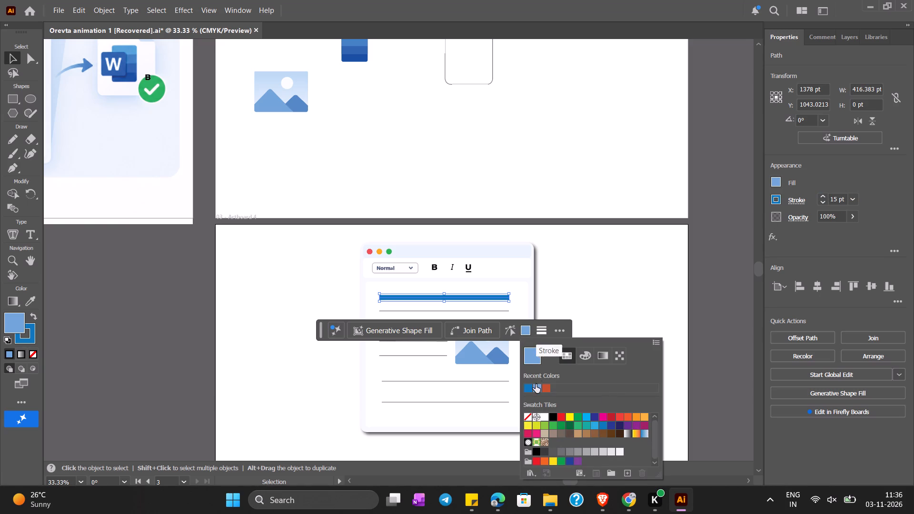
pyautogui.click(537, 388)
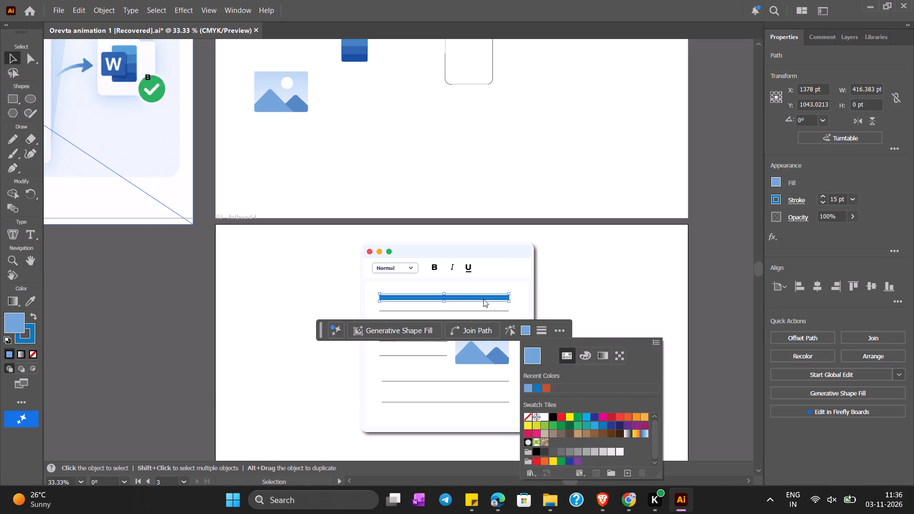
pyautogui.click(483, 299)
pyautogui.click(775, 198)
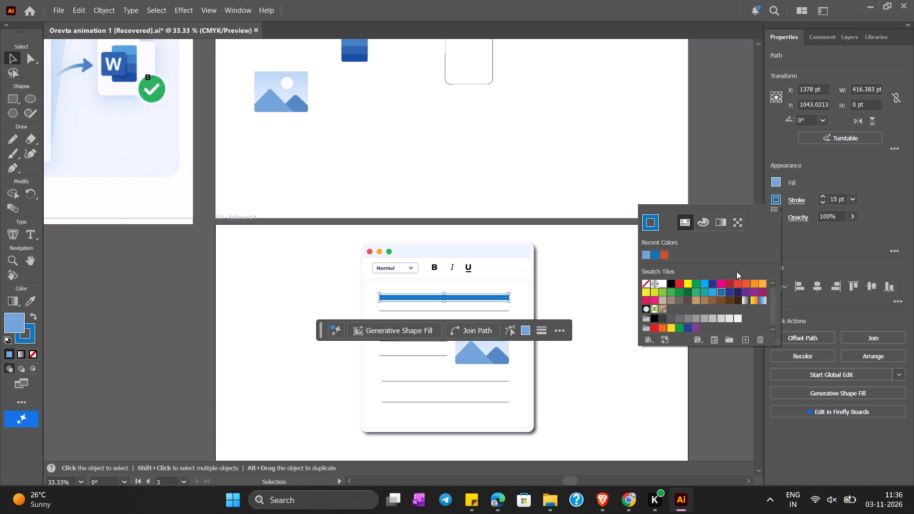
pyautogui.click(706, 223)
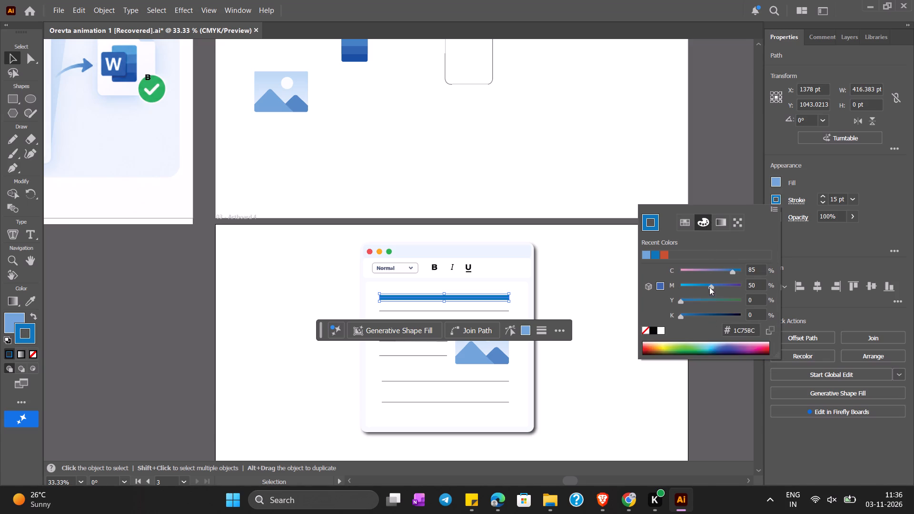
pyautogui.click(646, 257)
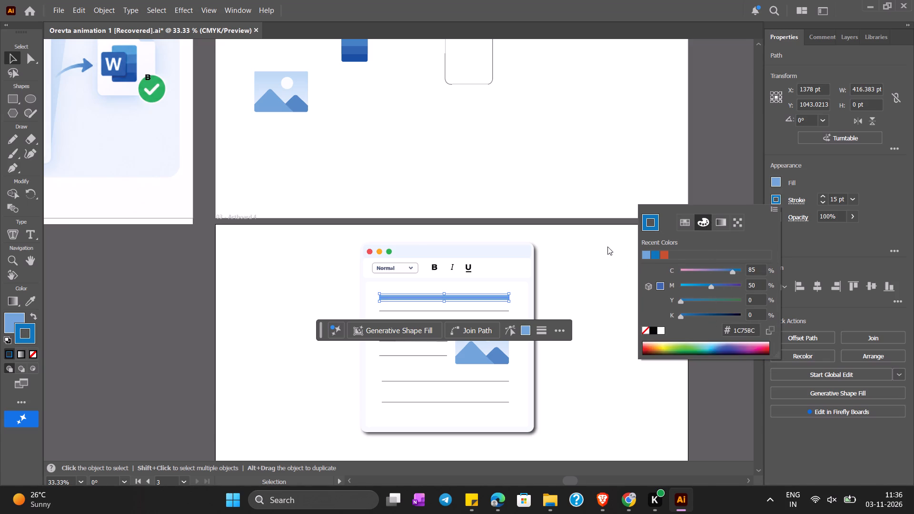
pyautogui.click(225, 257)
pyautogui.click(225, 257)
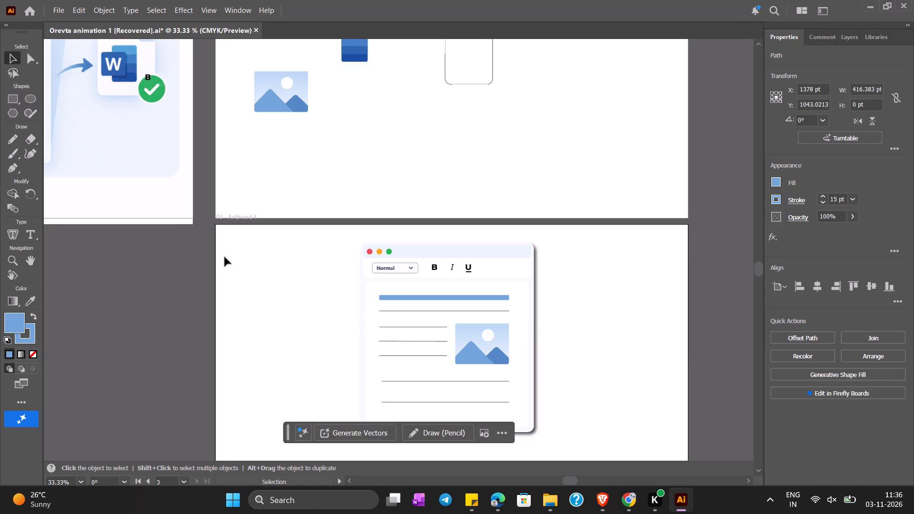
# Set the top text line's stroke weight to 12 pt and deselect it.
pyautogui.click(506, 299)
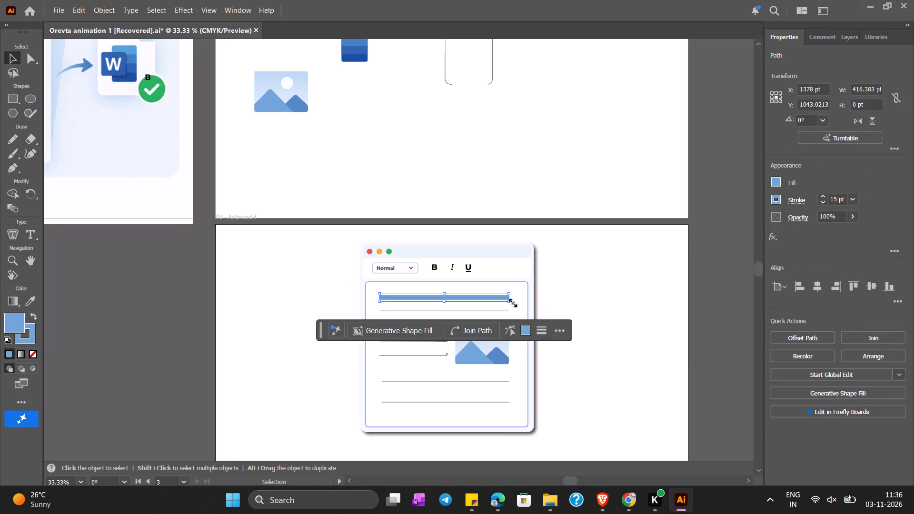
pyautogui.click(849, 202)
pyautogui.click(873, 380)
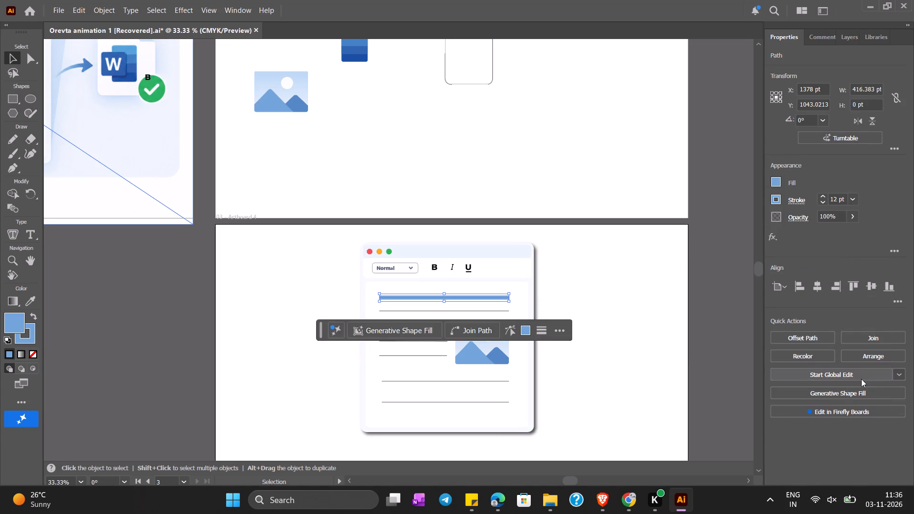
pyautogui.doubleClick(630, 319)
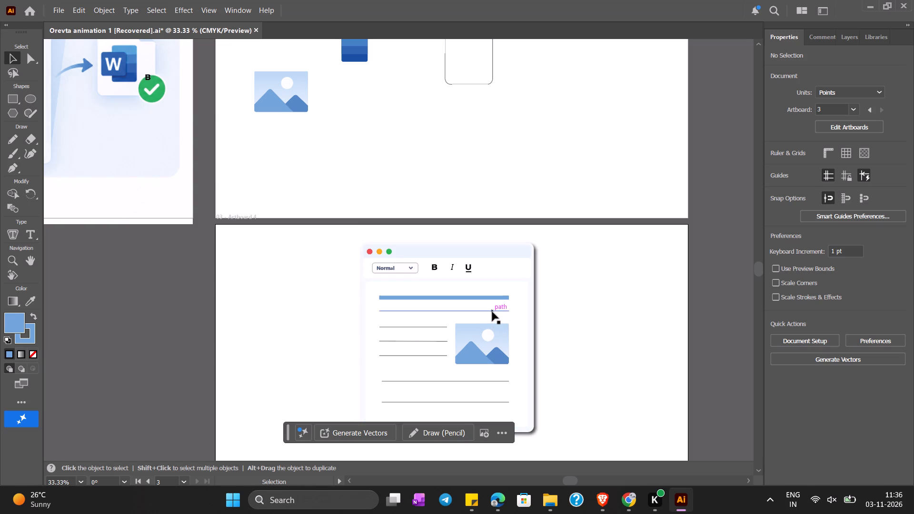
# Set the stroke weight of the second text line to 12 pt.
pyautogui.click(492, 312)
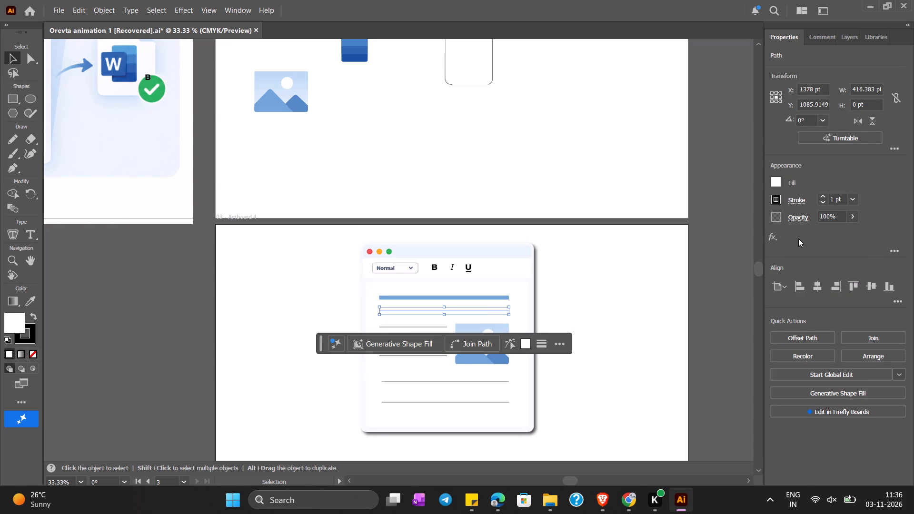
pyautogui.click(851, 199)
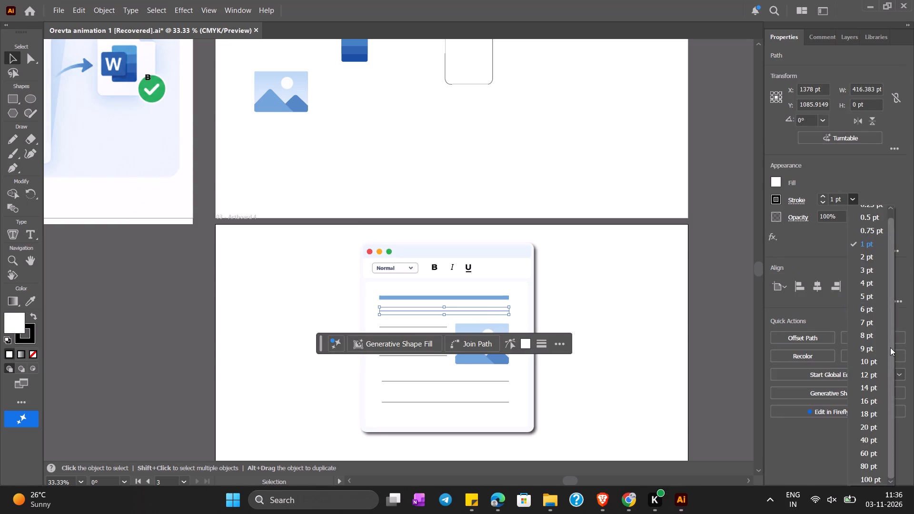
pyautogui.click(874, 372)
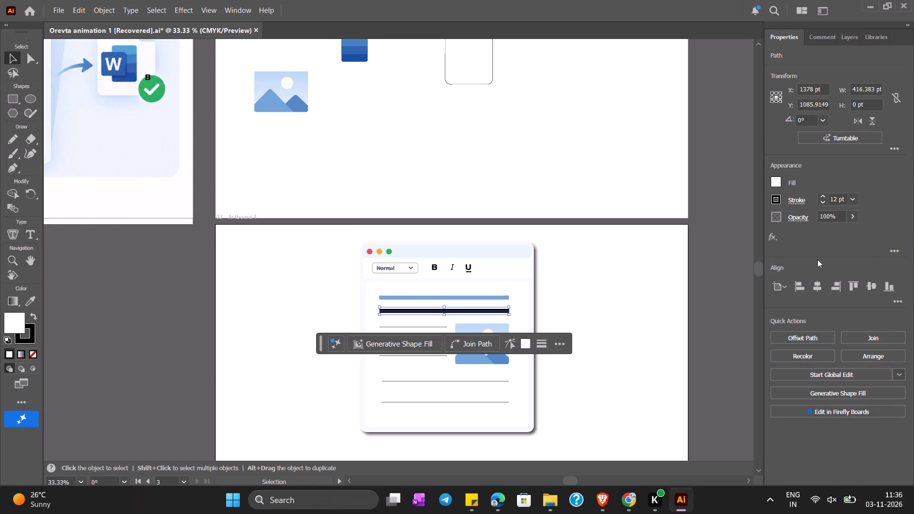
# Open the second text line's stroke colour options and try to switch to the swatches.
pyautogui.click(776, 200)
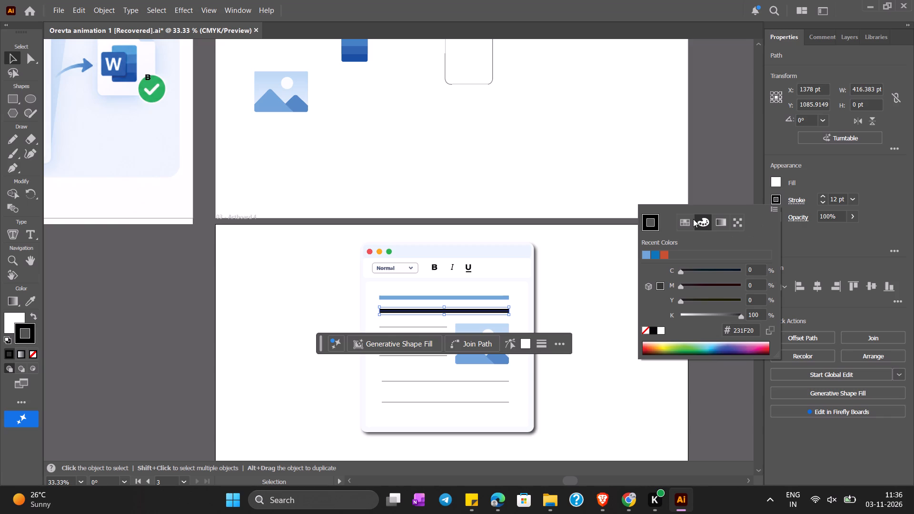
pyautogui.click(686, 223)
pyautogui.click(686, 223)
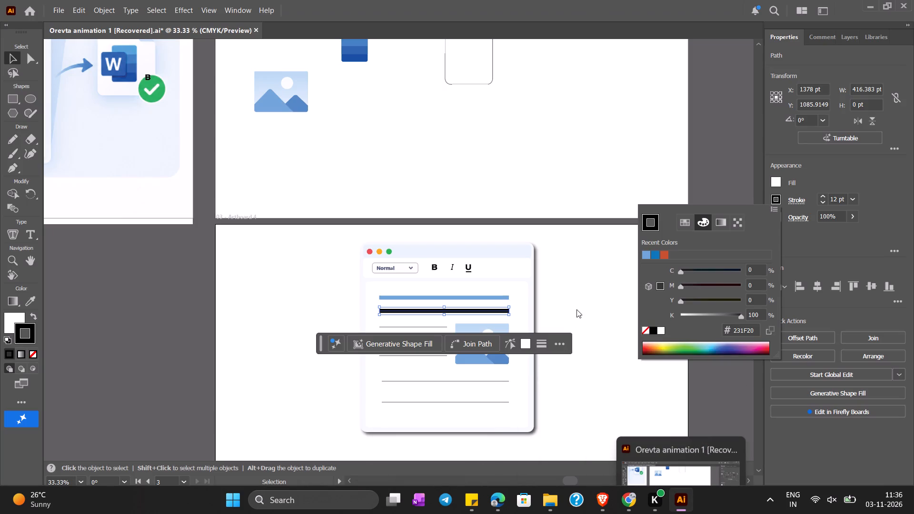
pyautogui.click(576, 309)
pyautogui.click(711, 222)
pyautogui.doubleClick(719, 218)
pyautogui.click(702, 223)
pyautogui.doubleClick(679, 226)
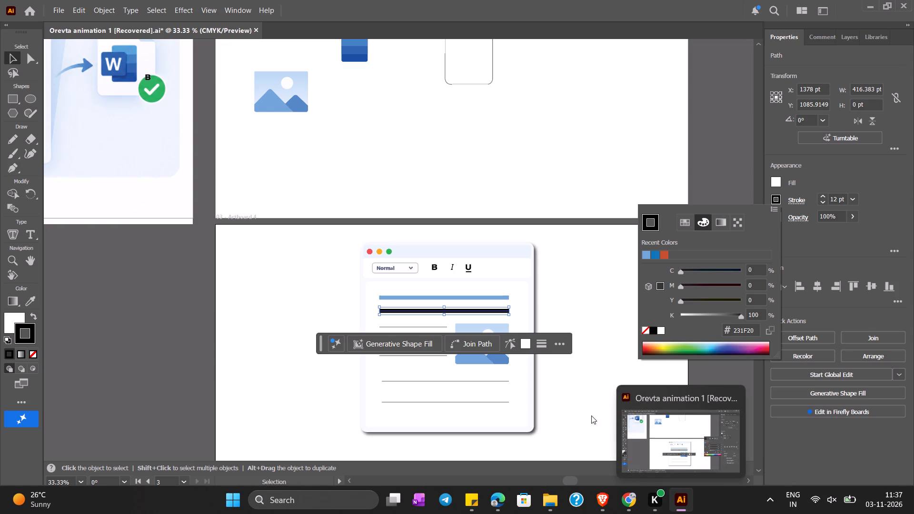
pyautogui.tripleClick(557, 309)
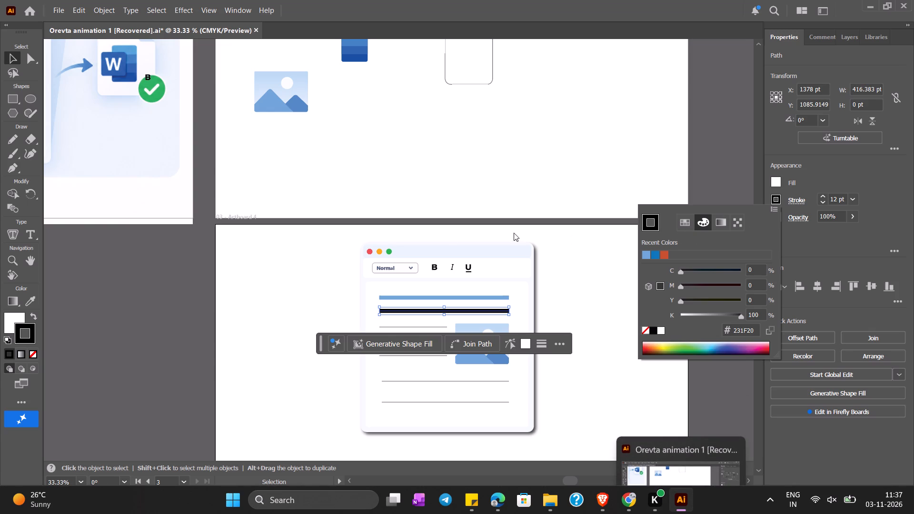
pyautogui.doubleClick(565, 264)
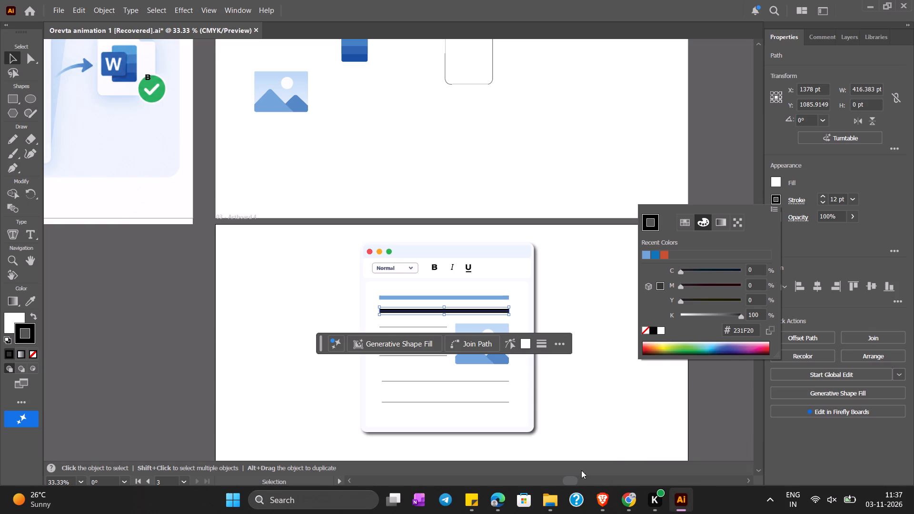
# Switch to the Aptitude Booklet PDF in Microsoft Edge and relaunch Adobe Illustrator 2026.
pyautogui.click(501, 500)
pyautogui.click(649, 456)
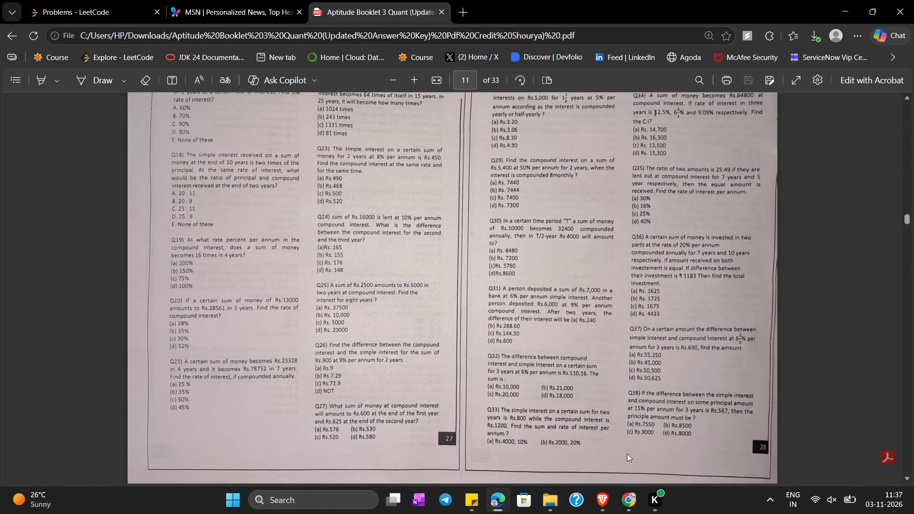
pyautogui.click(354, 494)
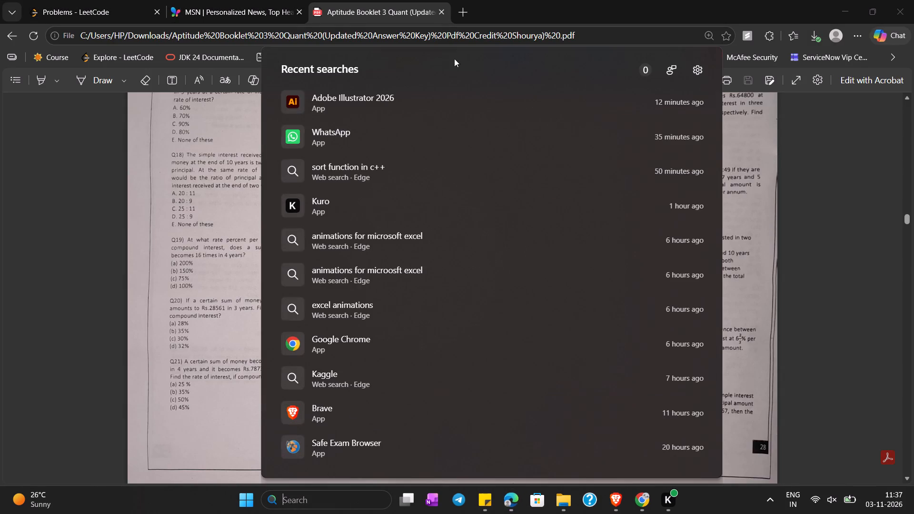
pyautogui.click(435, 102)
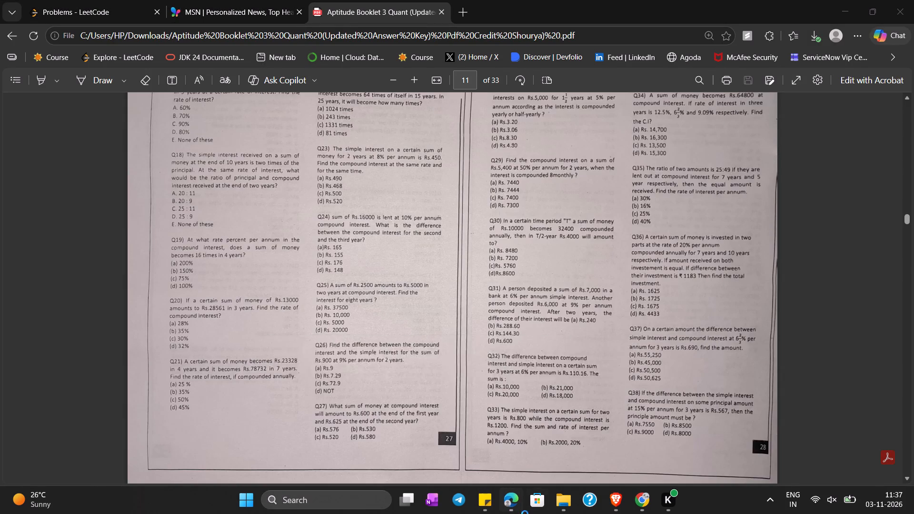
pyautogui.click(493, 504)
pyautogui.click(619, 460)
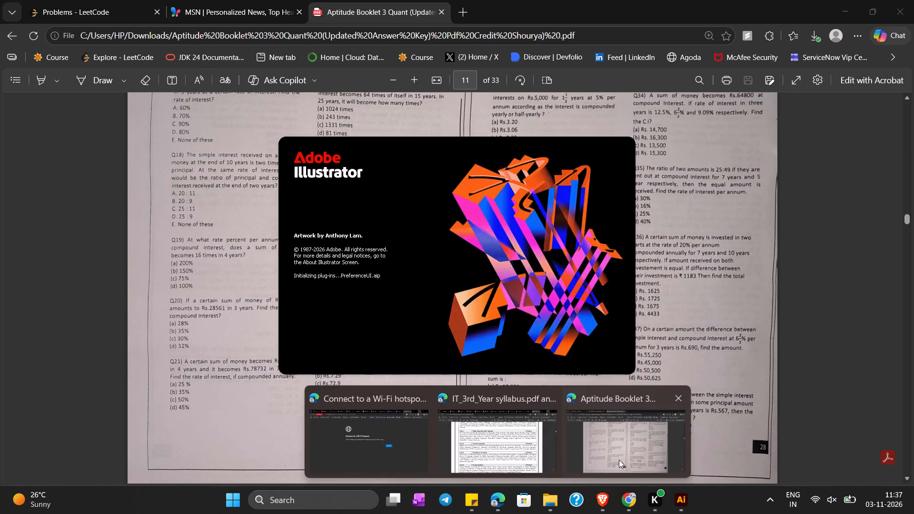
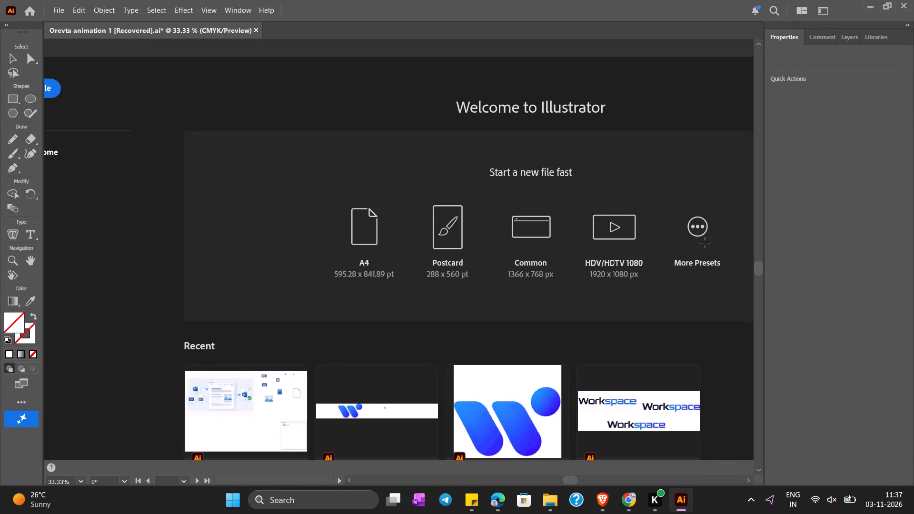
# Set the top text line's stroke weight to 12 pt and its stroke colour to the light blue swatch 27AAE1.
pyautogui.click(501, 299)
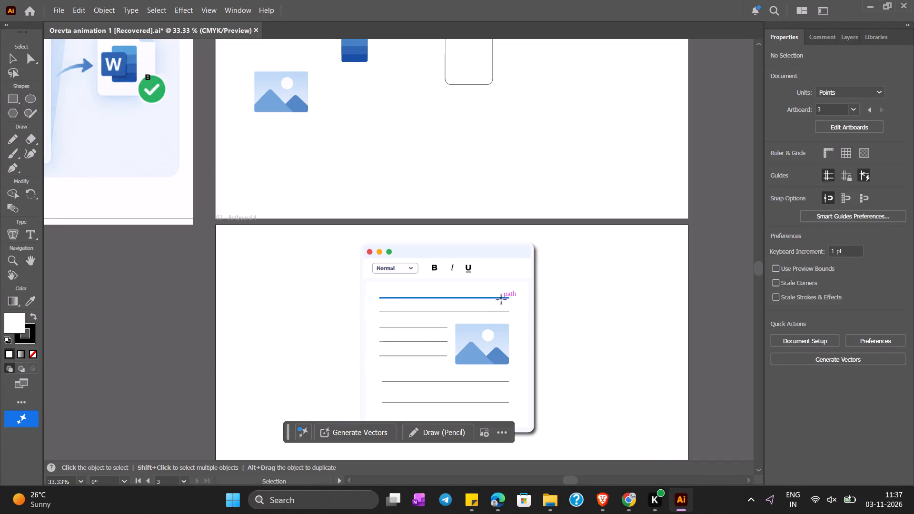
pyautogui.click(850, 199)
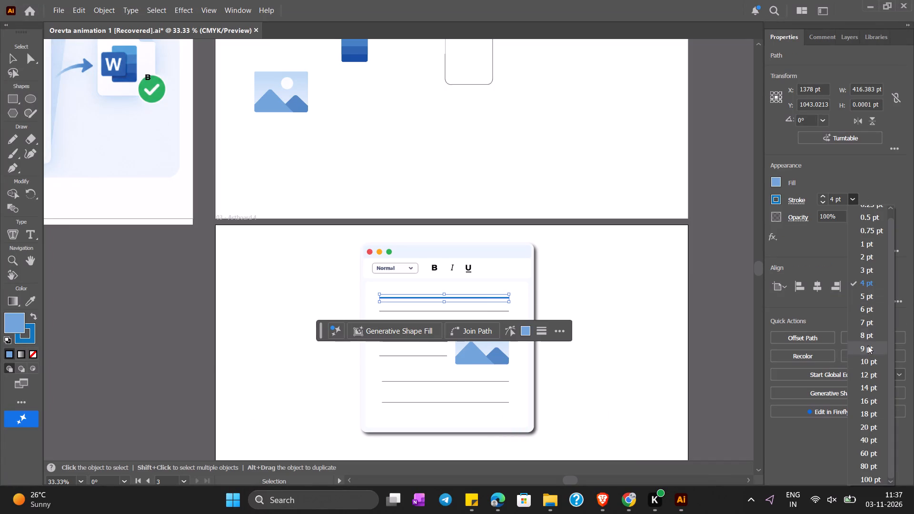
pyautogui.click(870, 372)
pyautogui.click(778, 197)
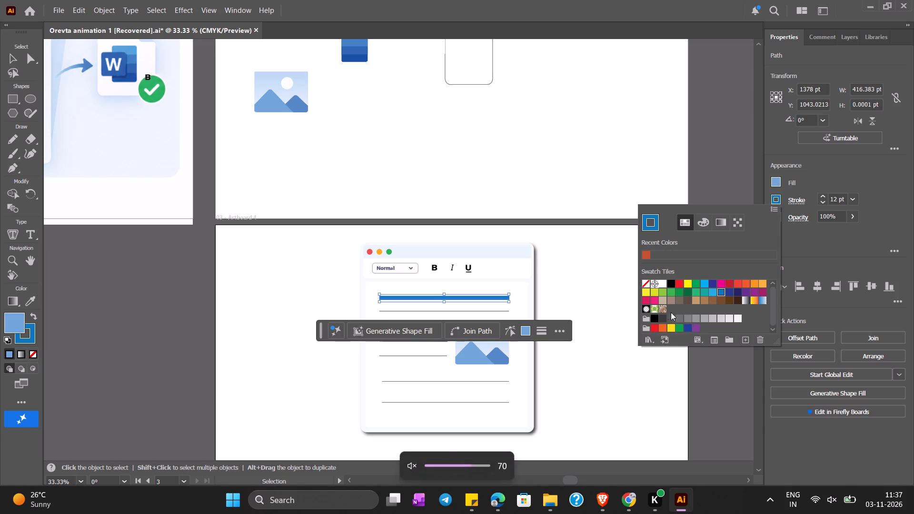
pyautogui.click(673, 255)
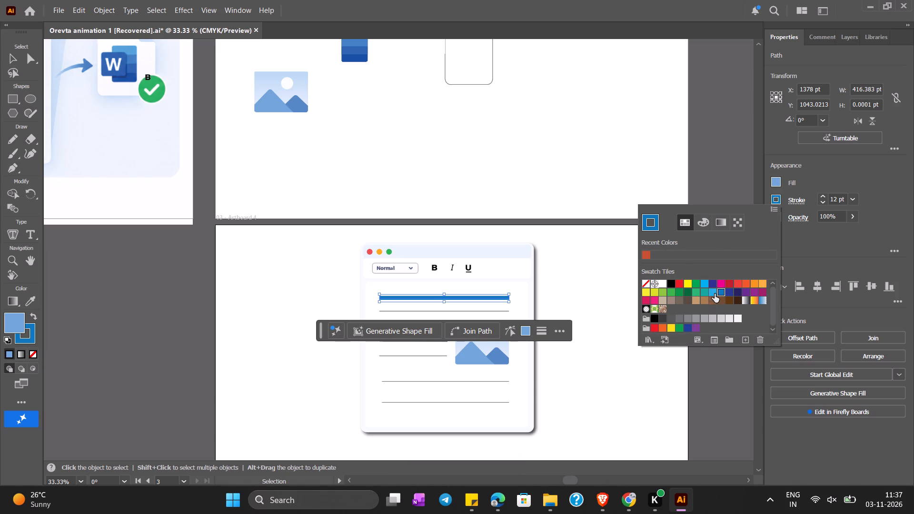
pyautogui.click(710, 292)
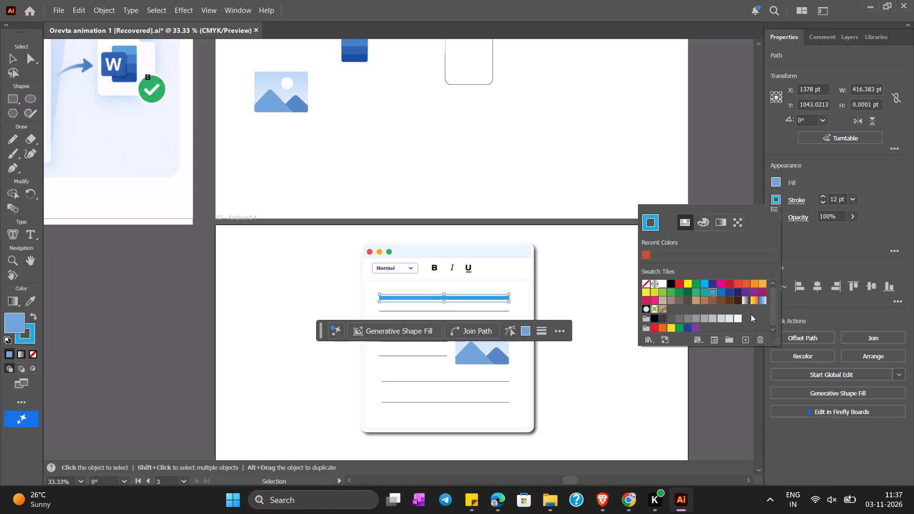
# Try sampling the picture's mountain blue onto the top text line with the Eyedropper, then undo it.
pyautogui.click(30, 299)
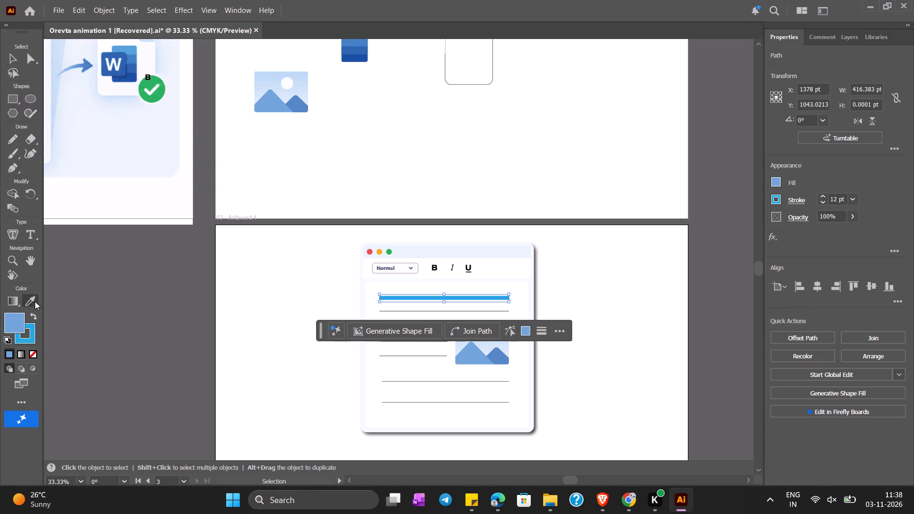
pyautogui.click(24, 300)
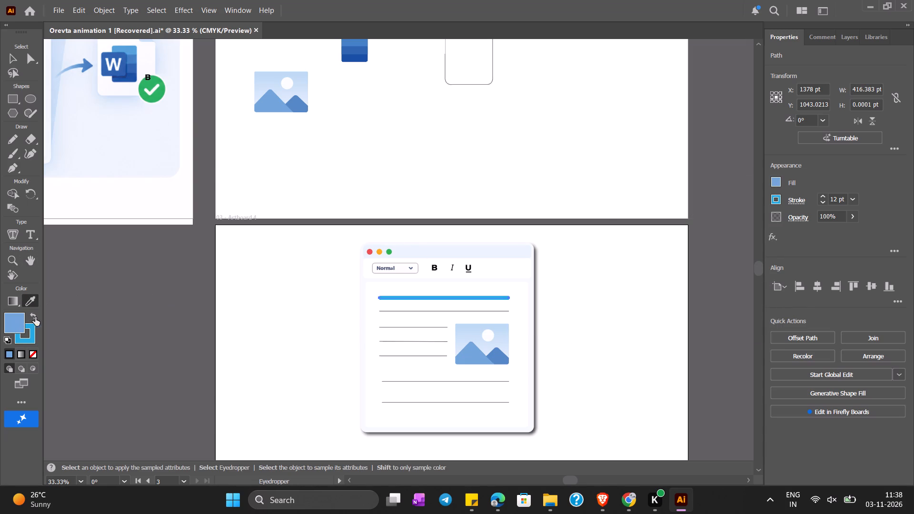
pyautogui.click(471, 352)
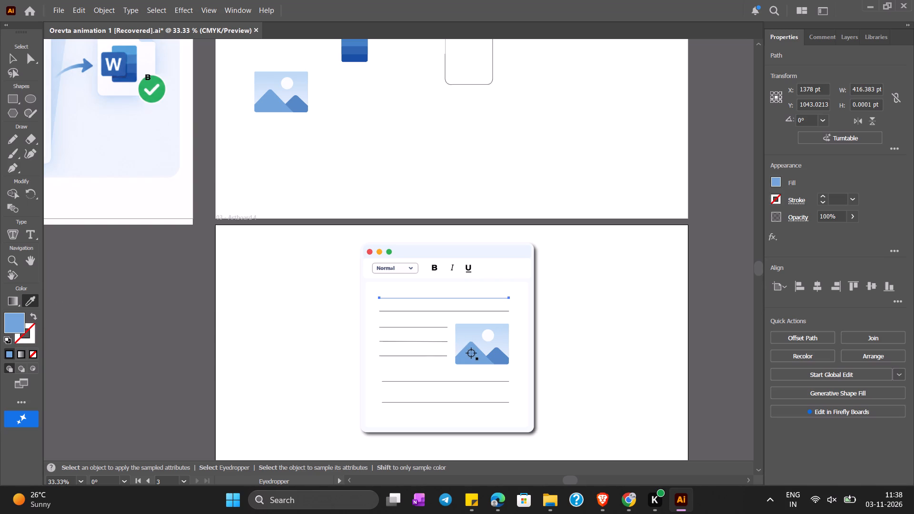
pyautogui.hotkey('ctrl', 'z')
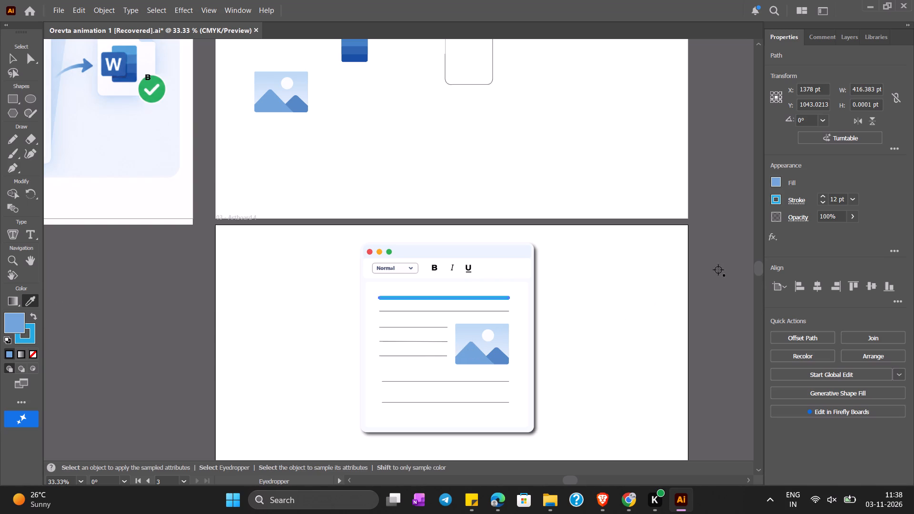
# Lower the cyan value of the top text line's stroke colour to 50% for a paler blue.
pyautogui.click(782, 200)
pyautogui.click(774, 199)
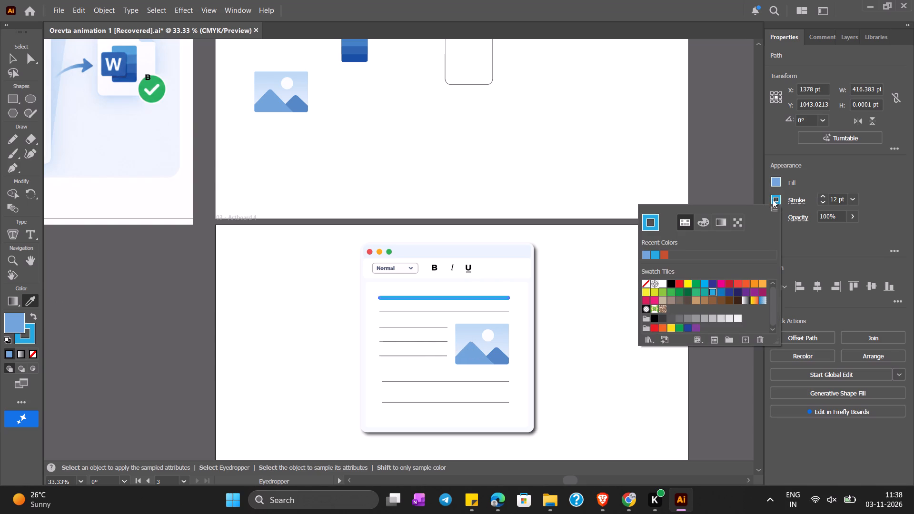
pyautogui.click(703, 223)
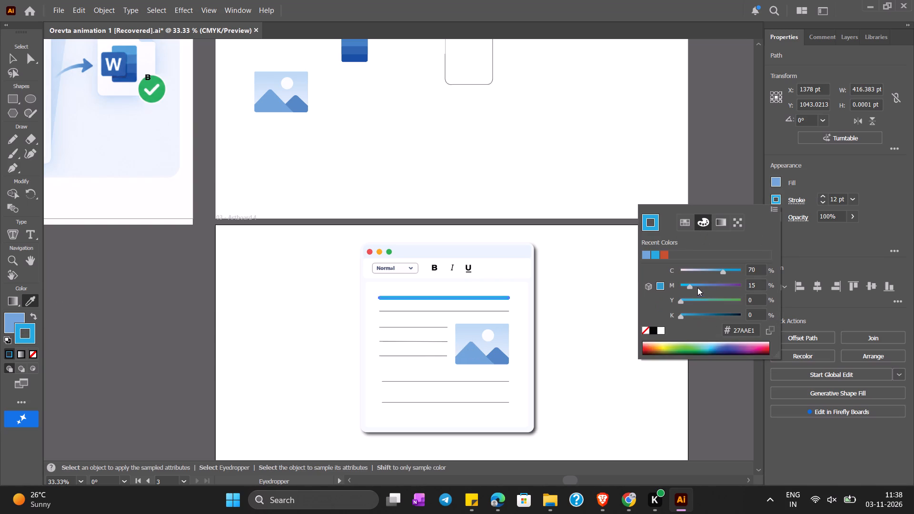
pyautogui.moveTo(723, 271); pyautogui.dragTo(711, 271)
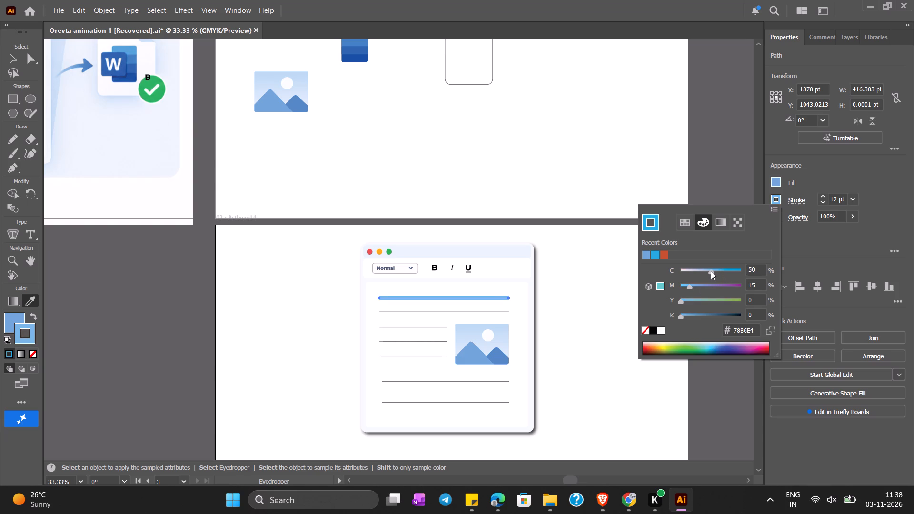
pyautogui.click(591, 279)
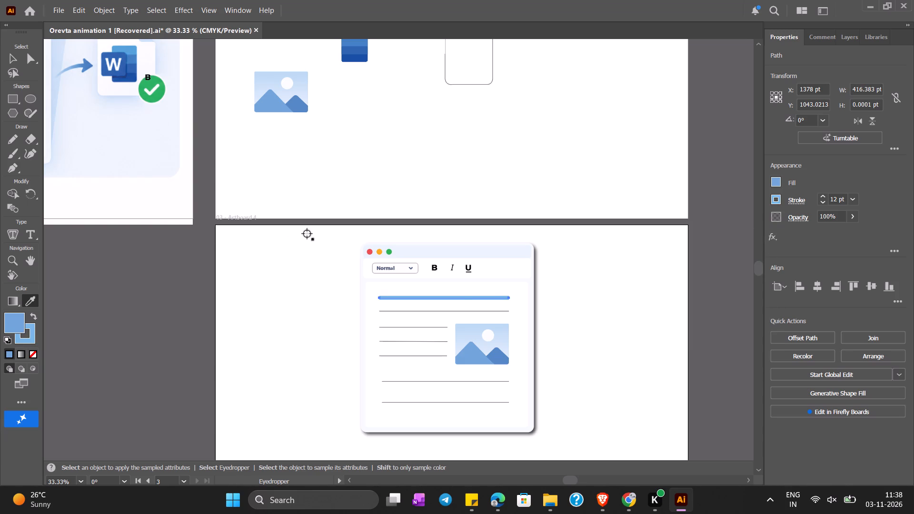
pyautogui.click(10, 64)
pyautogui.click(235, 249)
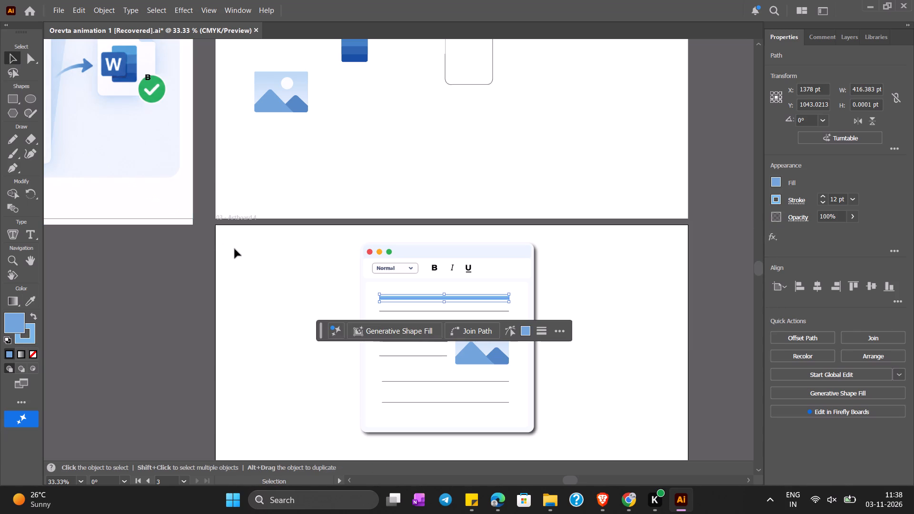
# Set the second text line's stroke weight to 12 pt and colour it with a medium-light grey swatch, then deselect it.
pyautogui.click(438, 312)
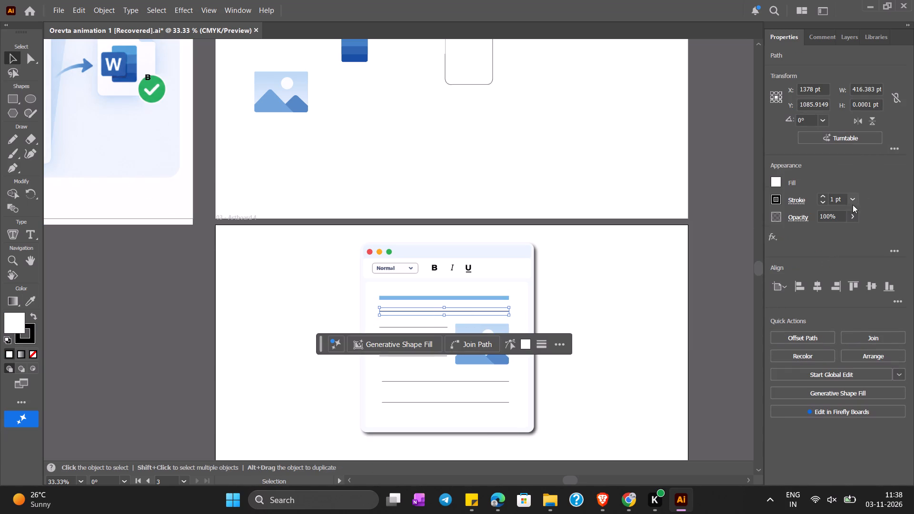
pyautogui.click(853, 202)
pyautogui.click(868, 376)
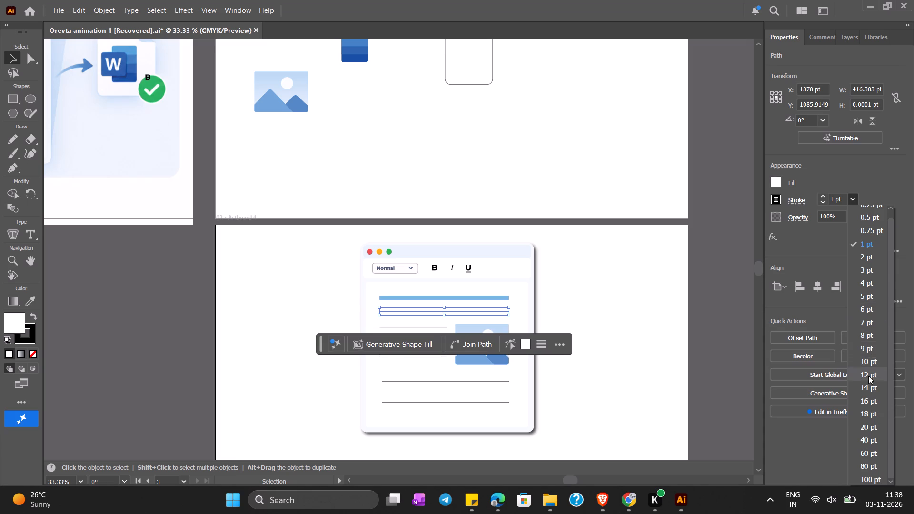
pyautogui.click(779, 199)
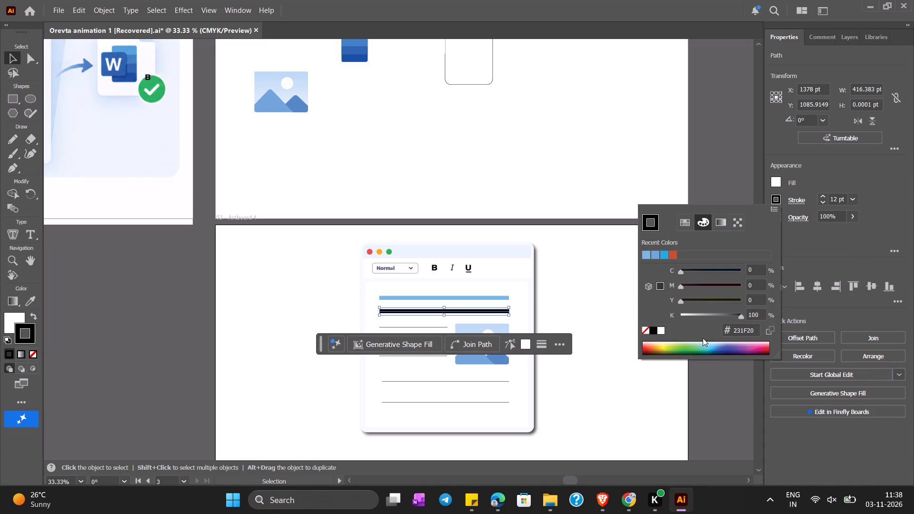
pyautogui.click(688, 219)
pyautogui.click(698, 320)
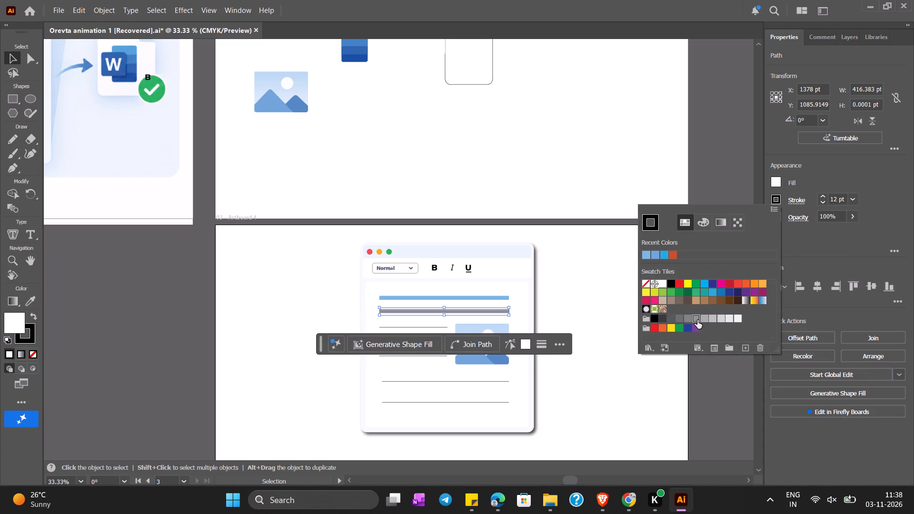
pyautogui.click(706, 318)
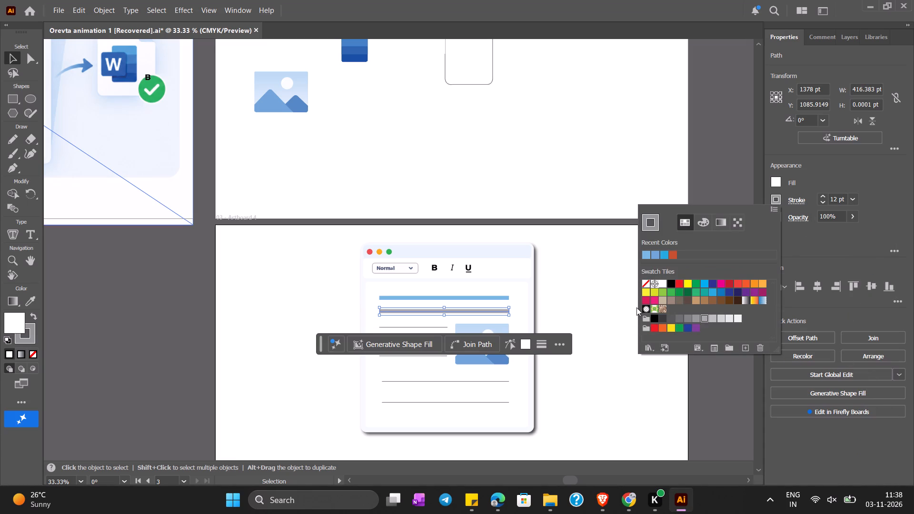
pyautogui.click(12, 53)
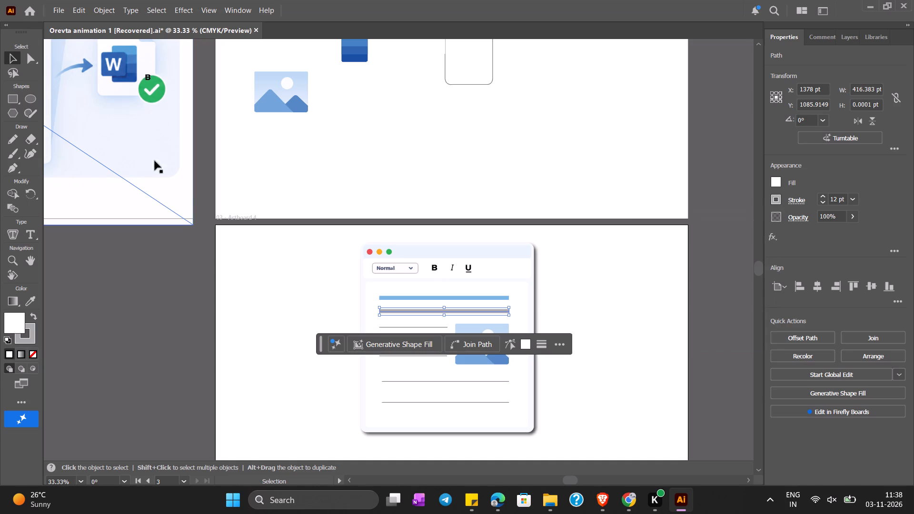
pyautogui.click(576, 269)
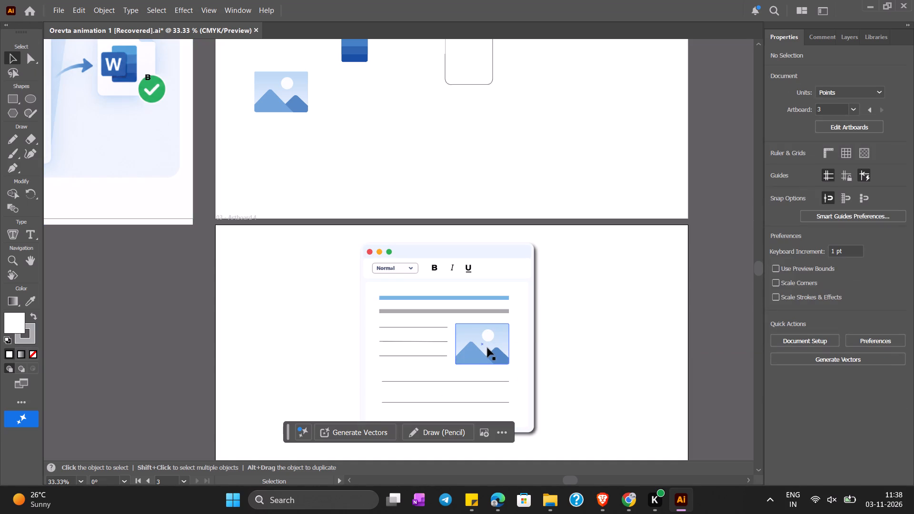
# Reduce the grey second text line's opacity to 50%.
pyautogui.click(485, 312)
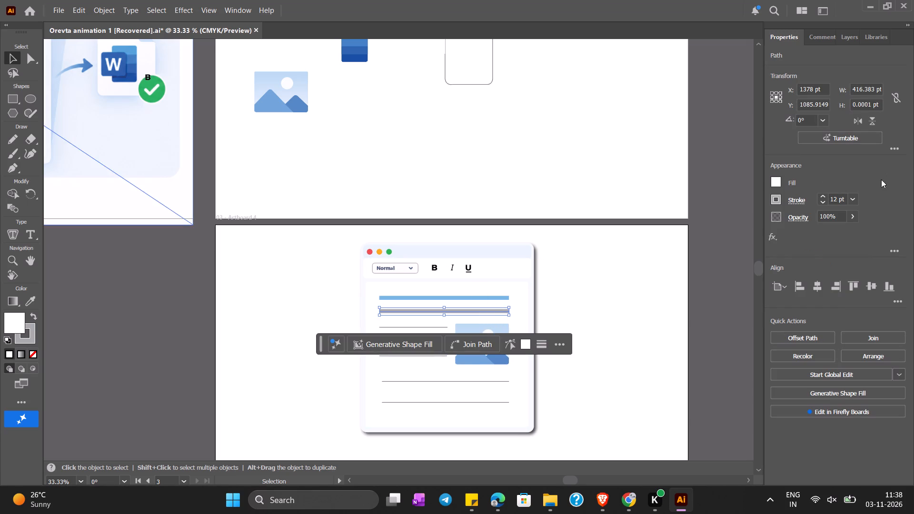
pyautogui.click(825, 218)
pyautogui.click(850, 216)
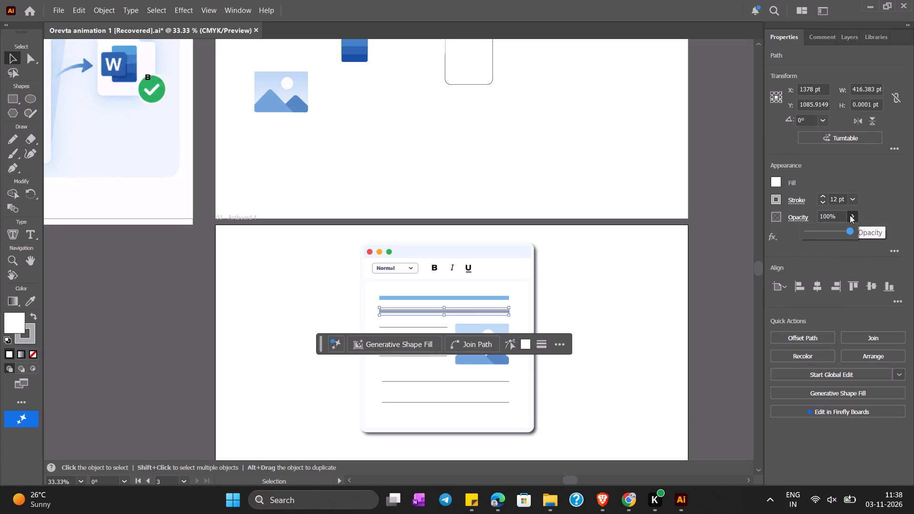
pyautogui.moveTo(849, 231); pyautogui.dragTo(826, 239)
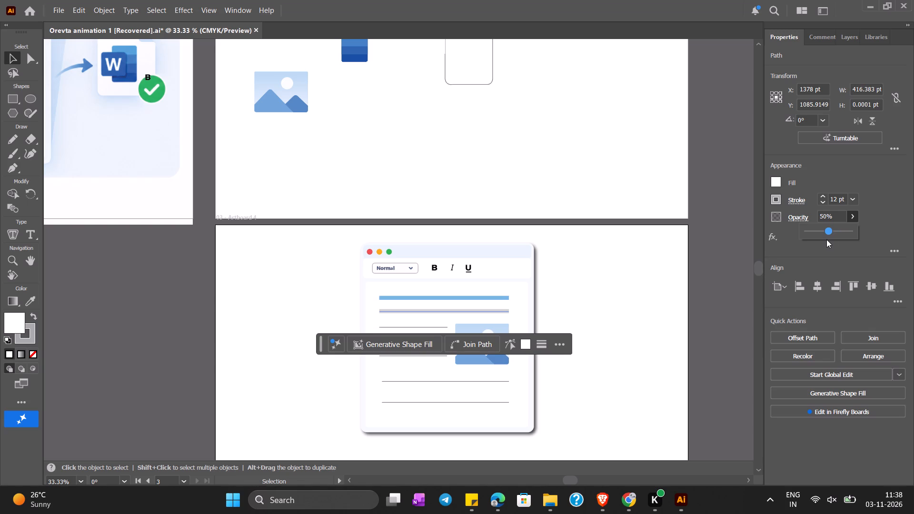
pyautogui.moveTo(826, 239); pyautogui.dragTo(828, 239)
pyautogui.moveTo(828, 239); pyautogui.dragTo(828, 239)
# Reduce the blue top text line's opacity to 70%.
pyautogui.click(501, 301)
pyautogui.click(501, 297)
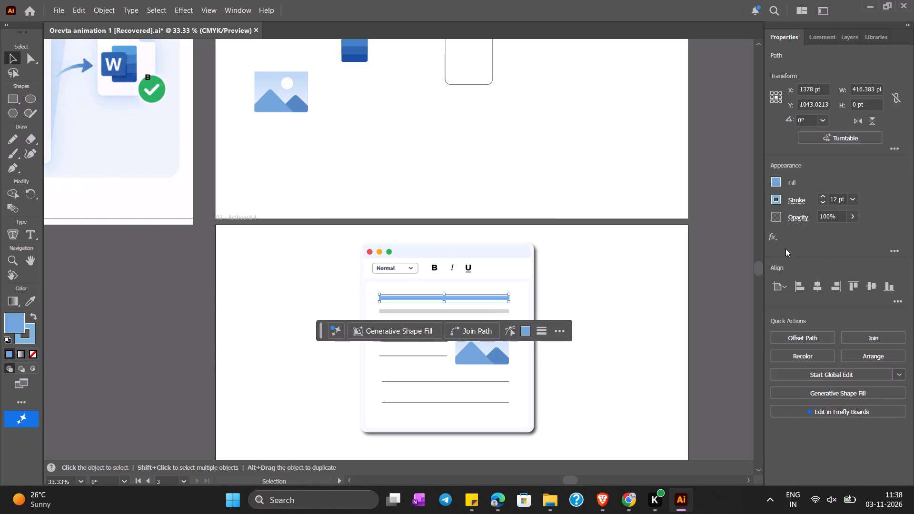
pyautogui.click(852, 217)
pyautogui.moveTo(849, 232); pyautogui.dragTo(841, 235)
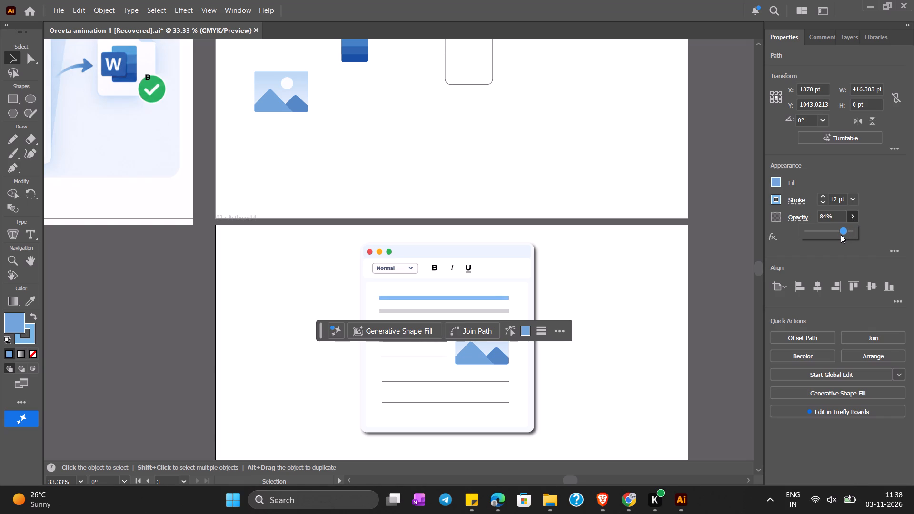
pyautogui.moveTo(841, 235); pyautogui.dragTo(836, 235)
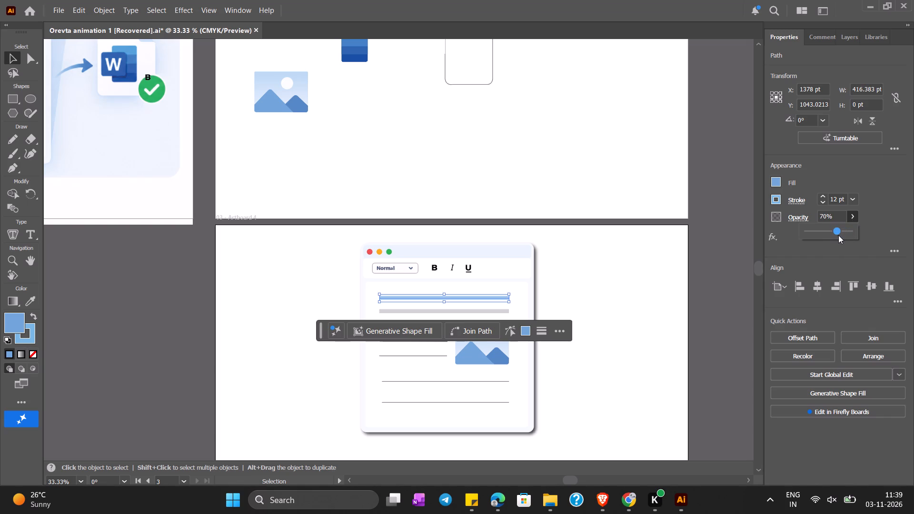
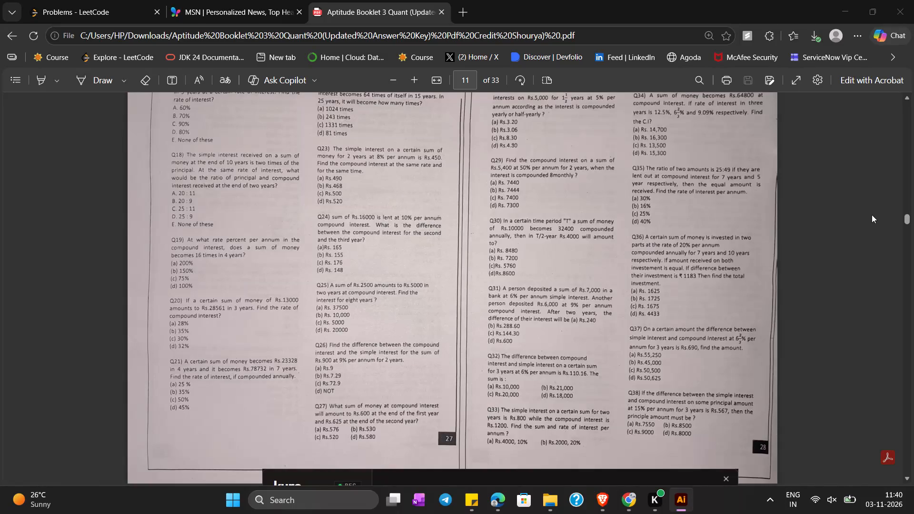
# Switch to Illustrator and give the third text line, beside the picture's top, a 12 pt stroke in the K=40 grey swatch.
pyautogui.click(688, 502)
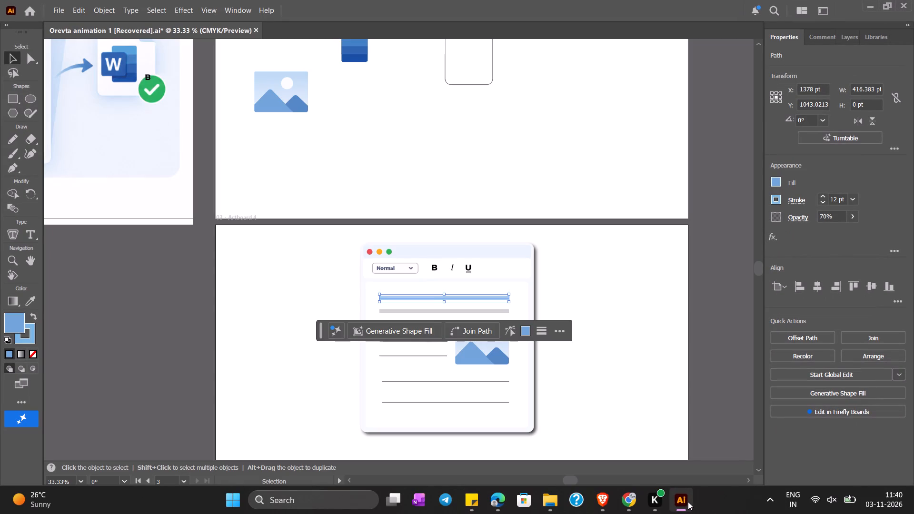
pyautogui.click(641, 340)
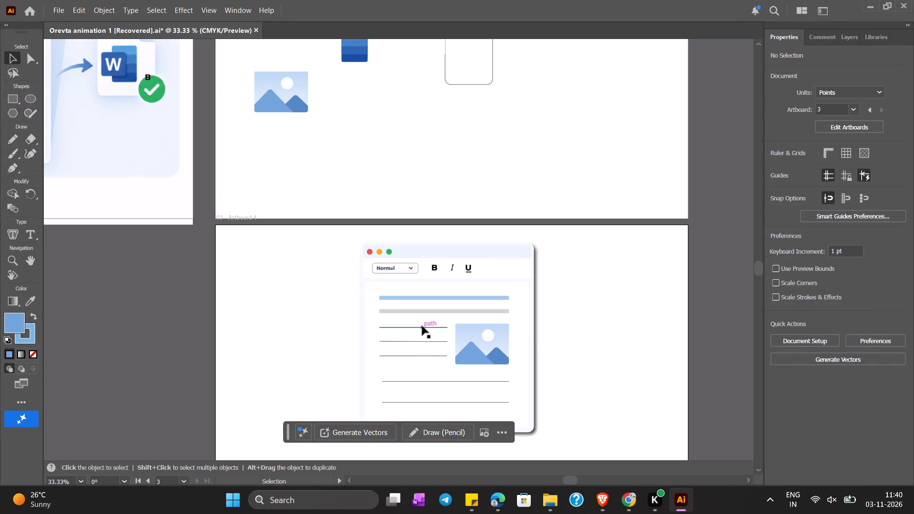
pyautogui.click(424, 326)
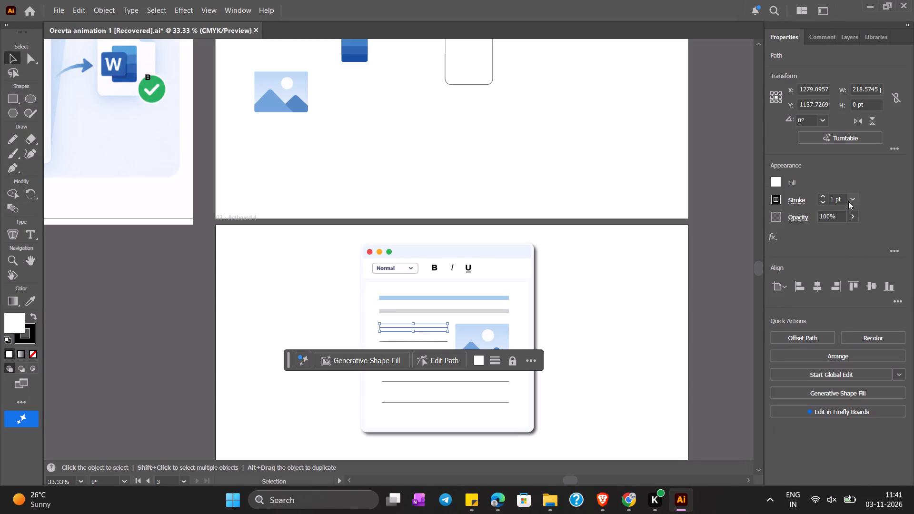
pyautogui.click(849, 196)
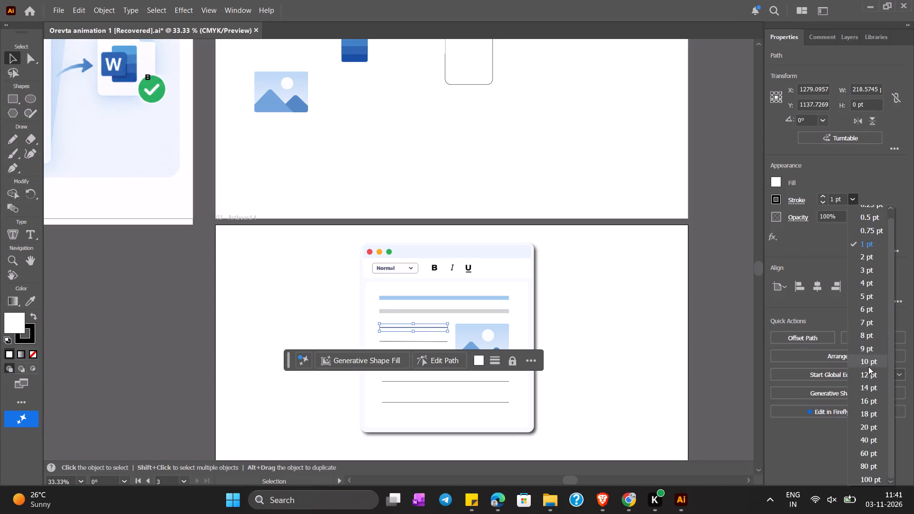
pyautogui.click(868, 374)
pyautogui.click(500, 312)
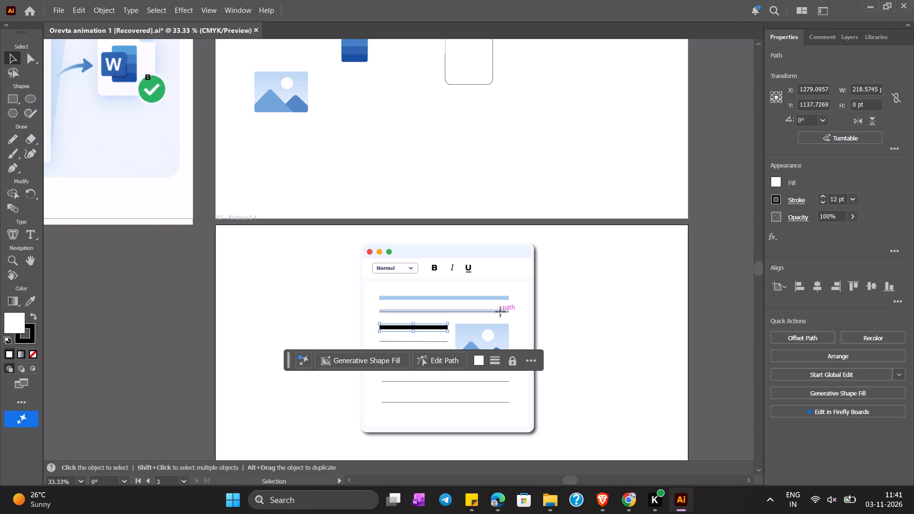
pyautogui.click(437, 327)
pyautogui.click(778, 197)
pyautogui.click(701, 318)
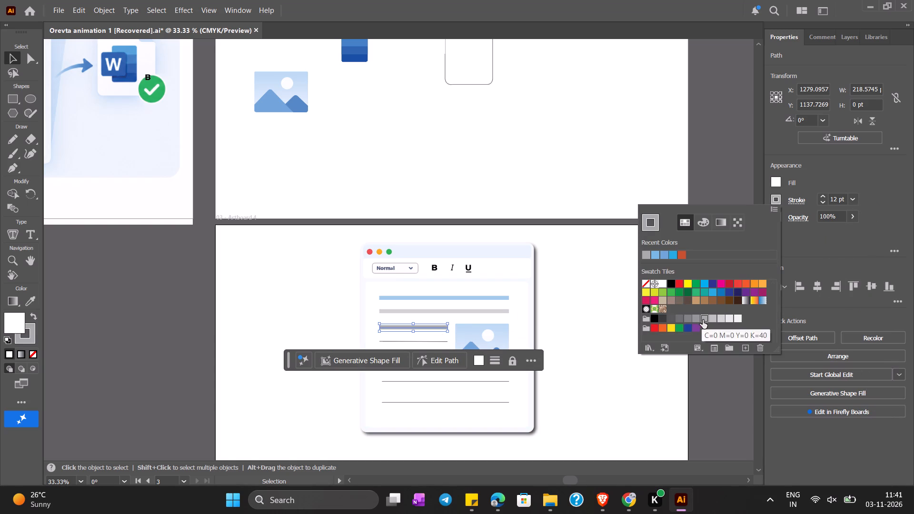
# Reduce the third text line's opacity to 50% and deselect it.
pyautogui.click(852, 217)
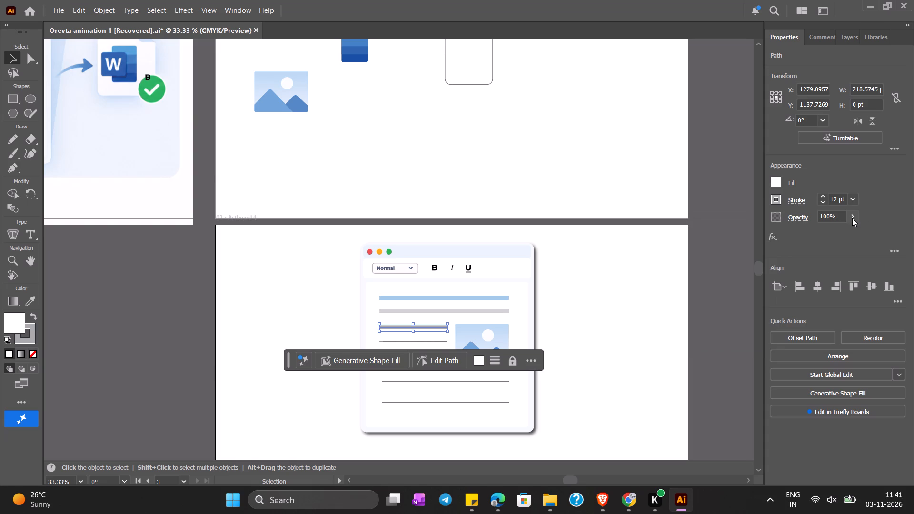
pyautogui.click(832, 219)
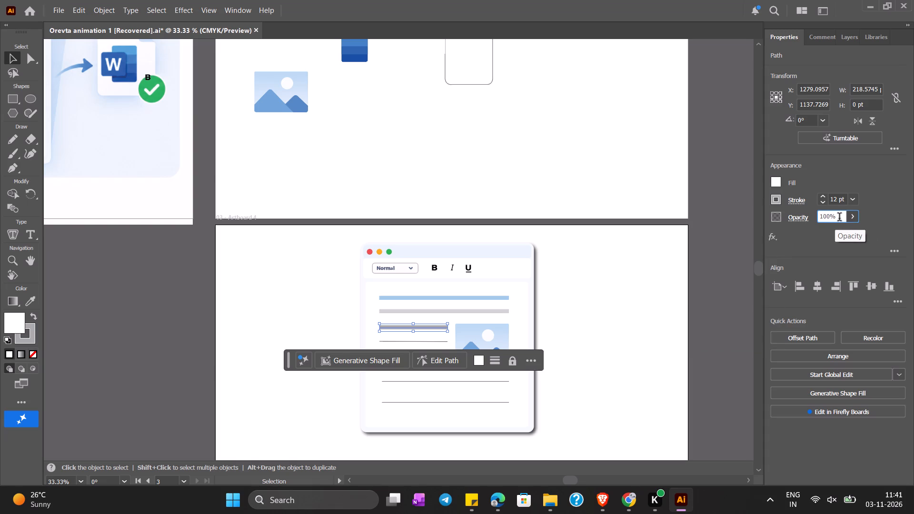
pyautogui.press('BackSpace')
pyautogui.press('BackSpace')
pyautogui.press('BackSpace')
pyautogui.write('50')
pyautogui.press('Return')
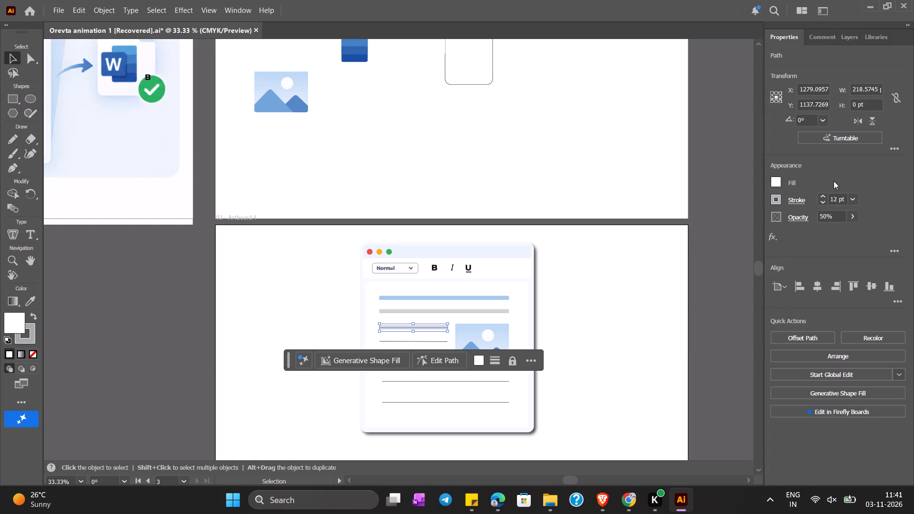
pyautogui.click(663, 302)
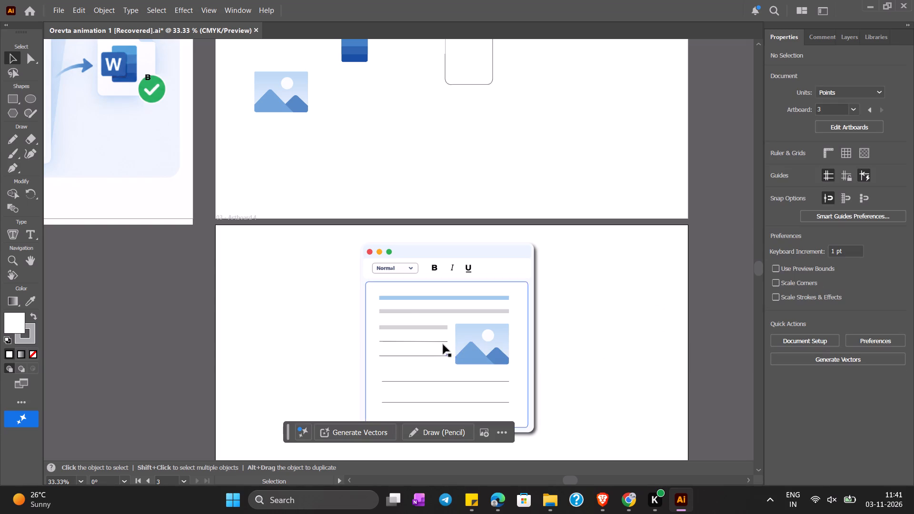
# Set the third text line's opacity to 35% and deselect it.
pyautogui.click(437, 327)
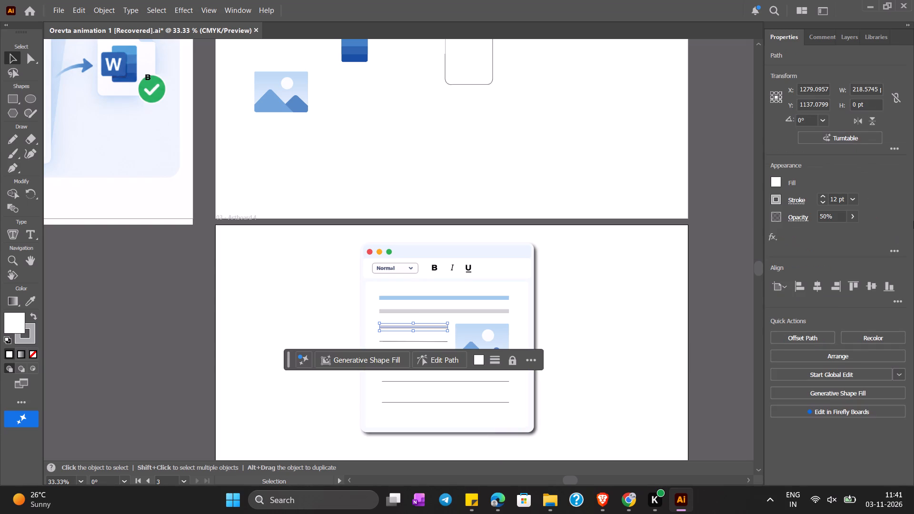
pyautogui.click(852, 217)
pyautogui.moveTo(832, 230); pyautogui.dragTo(826, 230)
pyautogui.moveTo(827, 217); pyautogui.dragTo(825, 217)
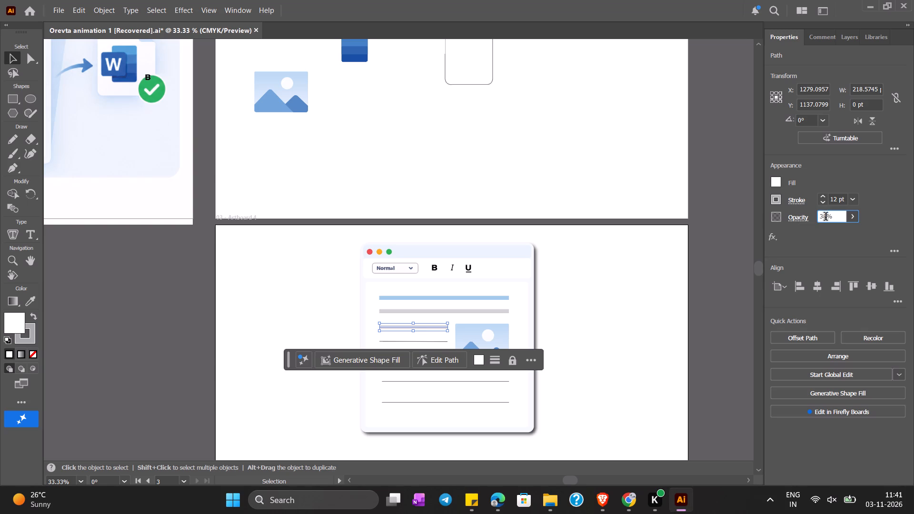
pyautogui.moveTo(825, 217); pyautogui.dragTo(816, 218)
pyautogui.write('35')
pyautogui.press('Return')
pyautogui.click(657, 273)
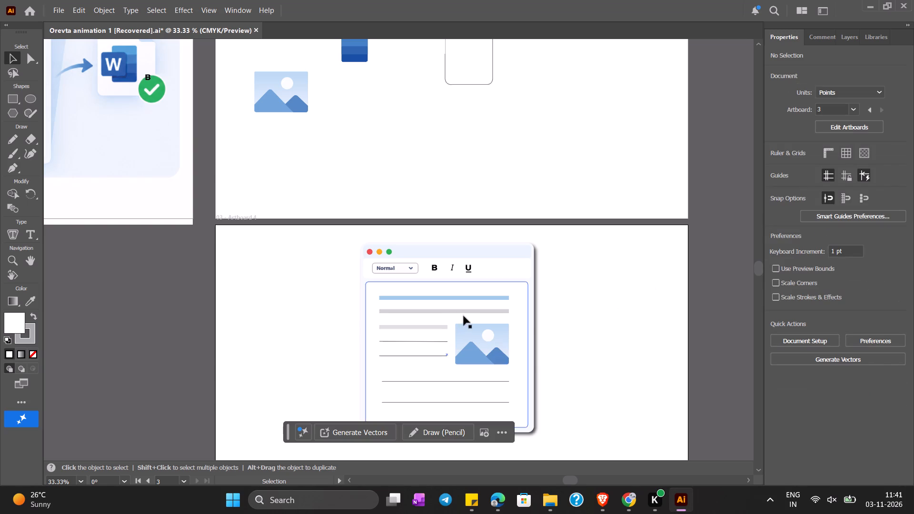
# Lower the full-width grey second text line's opacity to 35%.
pyautogui.click(465, 310)
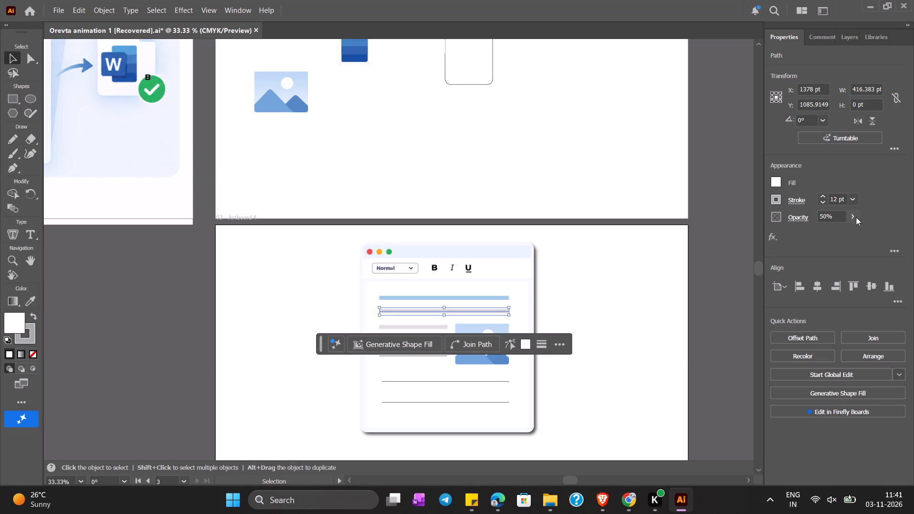
pyautogui.moveTo(832, 217); pyautogui.dragTo(818, 225)
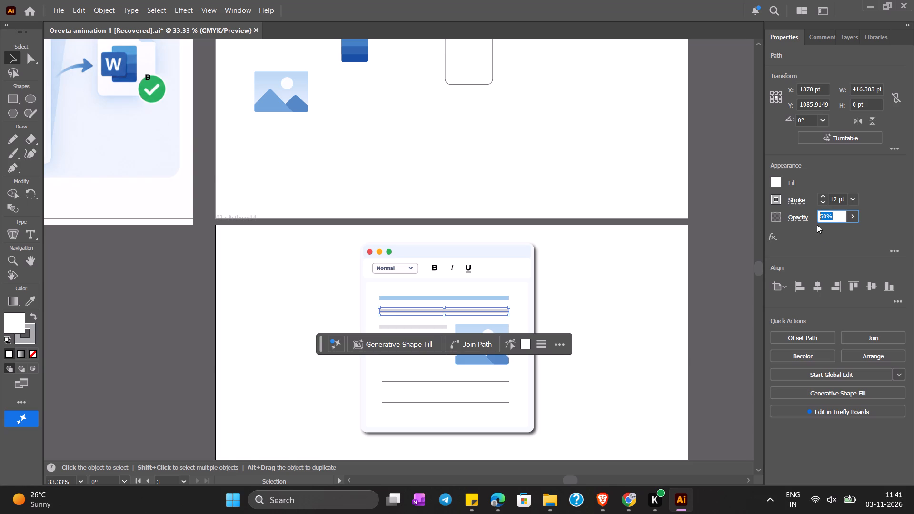
pyautogui.write('35')
pyautogui.press('Return')
pyautogui.click(624, 293)
# Lower the blue top text line's opacity to 35% and deselect it.
pyautogui.click(481, 295)
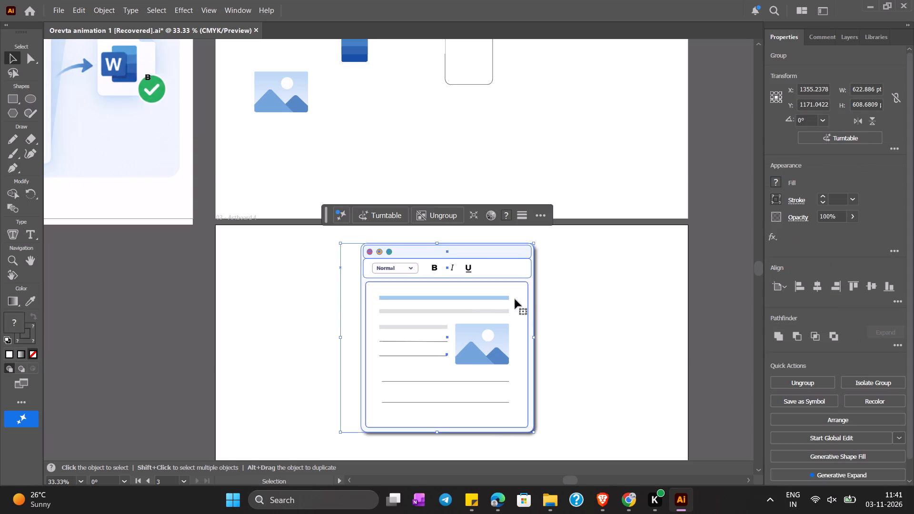
pyautogui.click(506, 296)
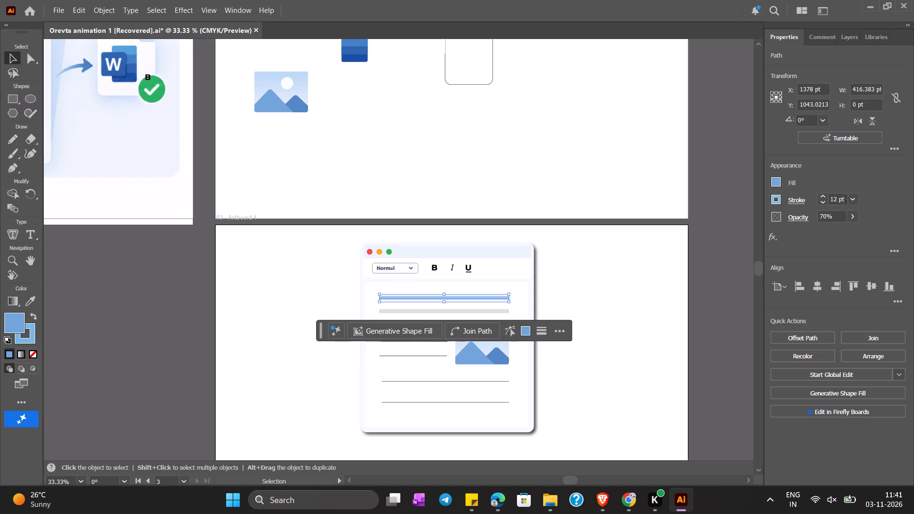
pyautogui.moveTo(836, 218); pyautogui.dragTo(810, 227)
pyautogui.write('35')
pyautogui.press('Return')
pyautogui.click(646, 355)
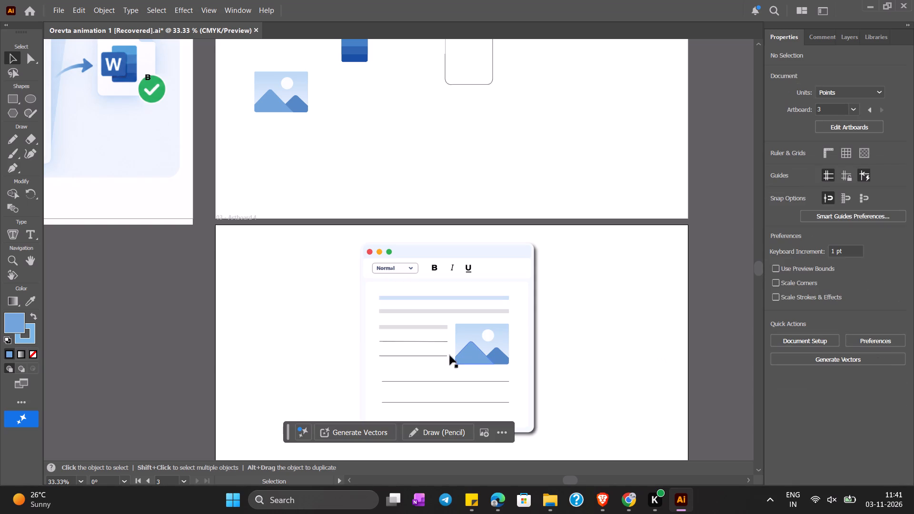
# Colour the fourth text line, the middle short one beside the picture, with a medium grey stroke swatch at 12 pt weight.
pyautogui.click(433, 342)
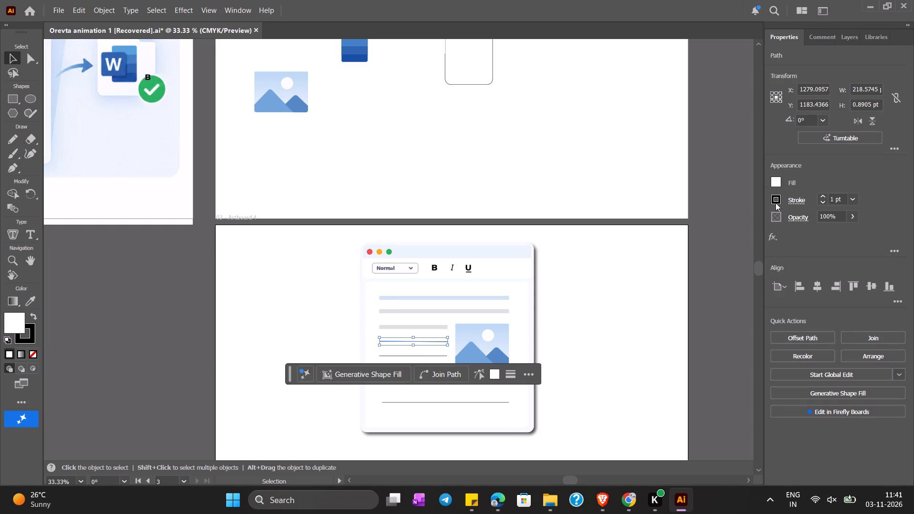
pyautogui.click(778, 199)
pyautogui.click(775, 199)
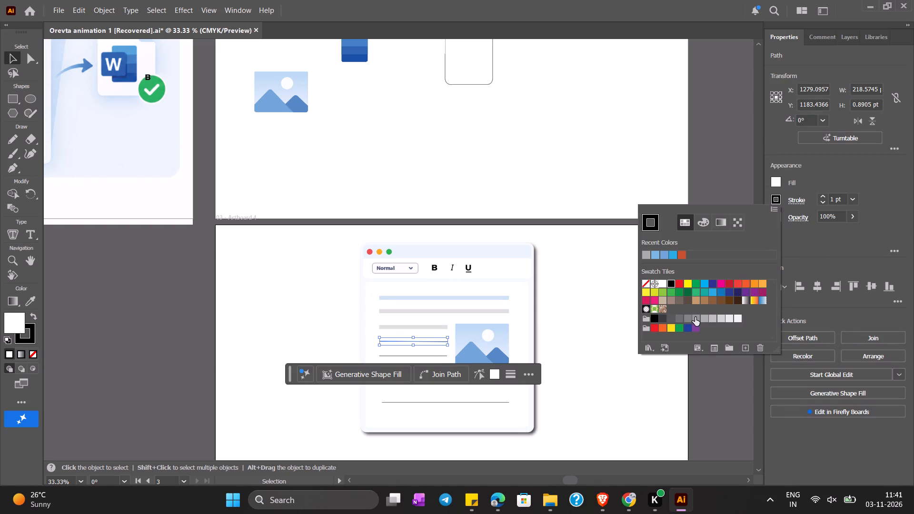
pyautogui.click(695, 315)
pyautogui.click(596, 331)
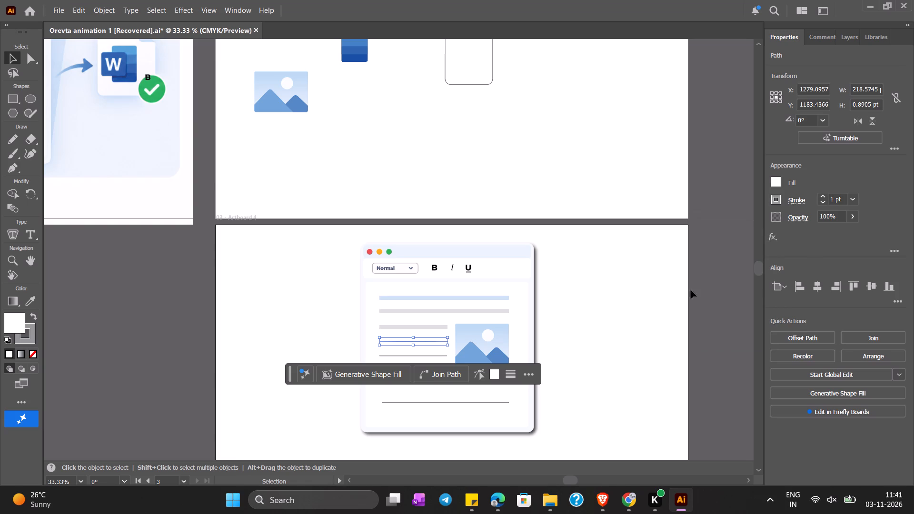
pyautogui.click(853, 198)
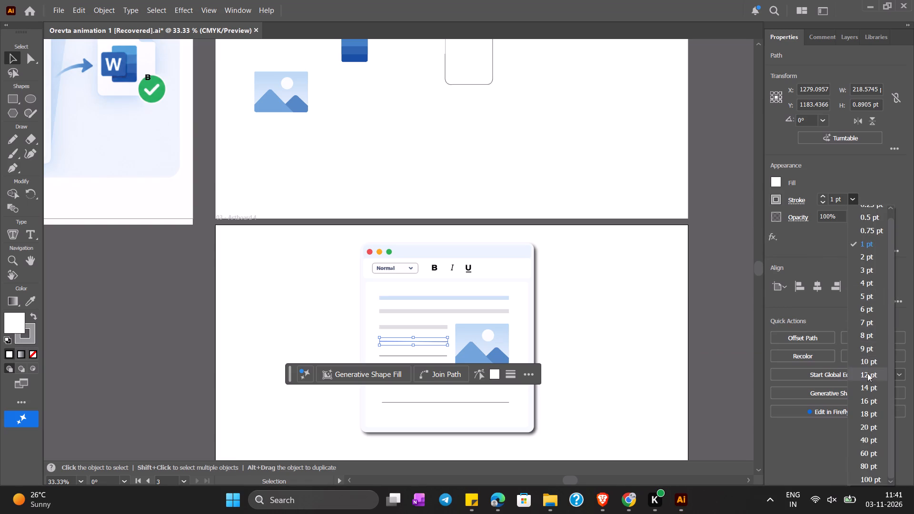
pyautogui.click(867, 373)
# Set the fourth text line's opacity to 35% and deselect it.
pyautogui.moveTo(839, 214); pyautogui.dragTo(815, 218)
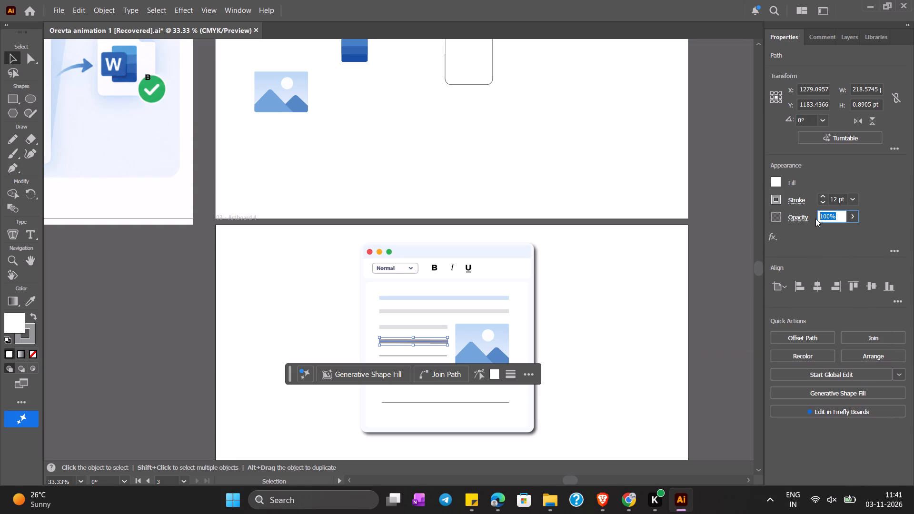
pyautogui.write('35')
pyautogui.press('Return')
pyautogui.click(636, 377)
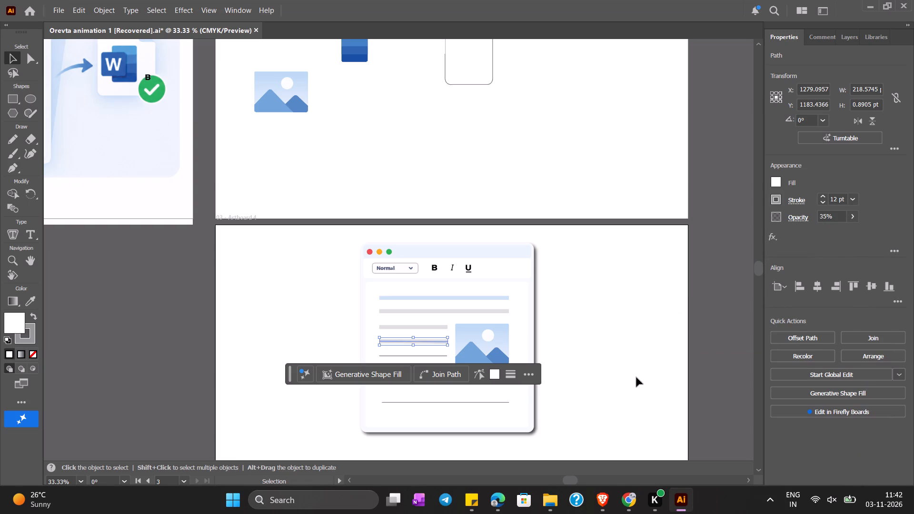
# Set the lowest short text line beside the picture to a 12 pt stroke weight and 35% opacity.
pyautogui.click(434, 353)
pyautogui.click(435, 357)
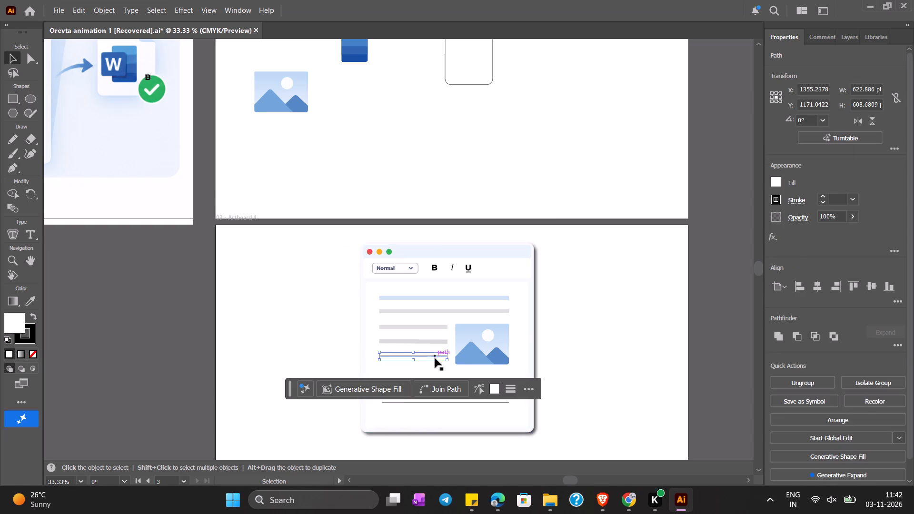
pyautogui.click(853, 201)
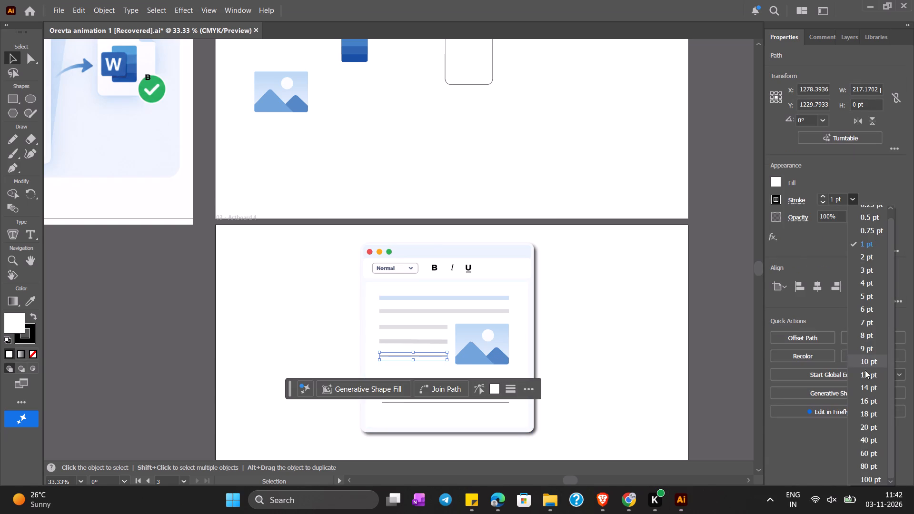
pyautogui.click(867, 375)
pyautogui.moveTo(839, 221); pyautogui.dragTo(805, 220)
pyautogui.write('35')
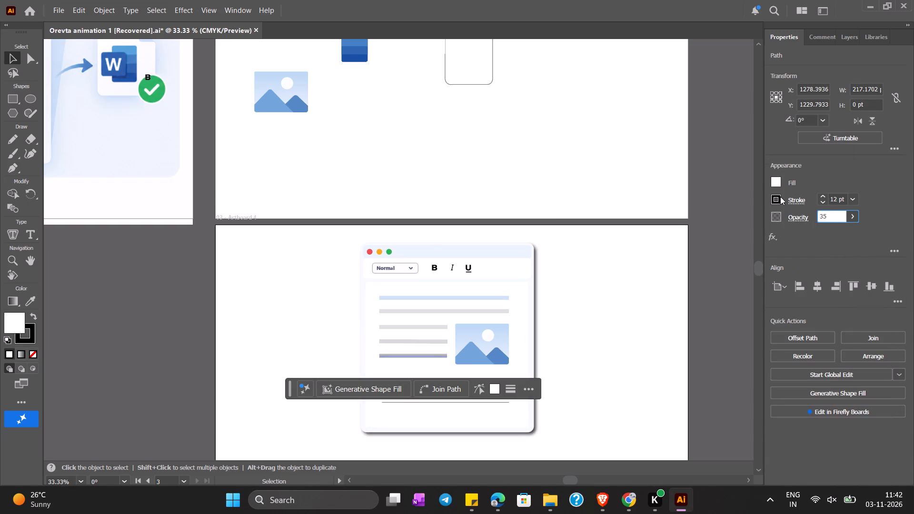
# Change the lowest short text line's stroke colour to the K=40 grey swatch and deselect it.
pyautogui.click(780, 197)
pyautogui.click(695, 316)
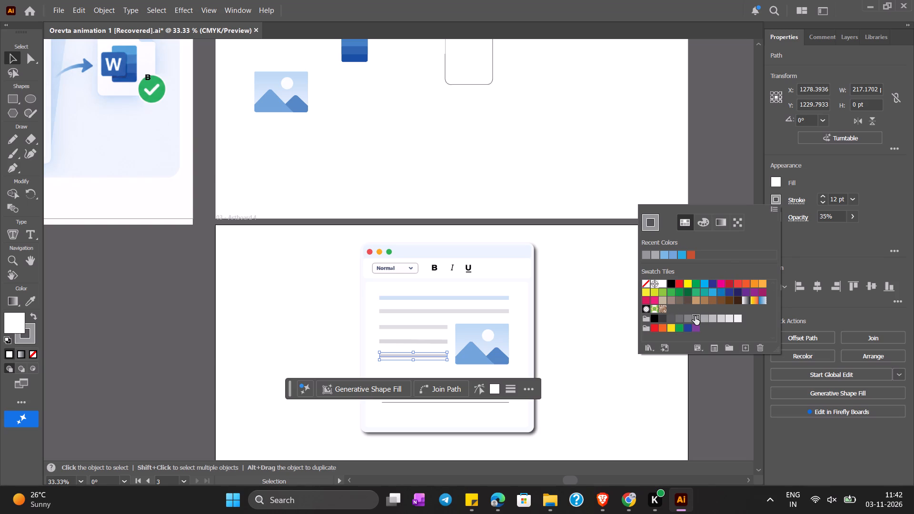
pyautogui.click(706, 317)
pyautogui.click(576, 318)
pyautogui.click(576, 318)
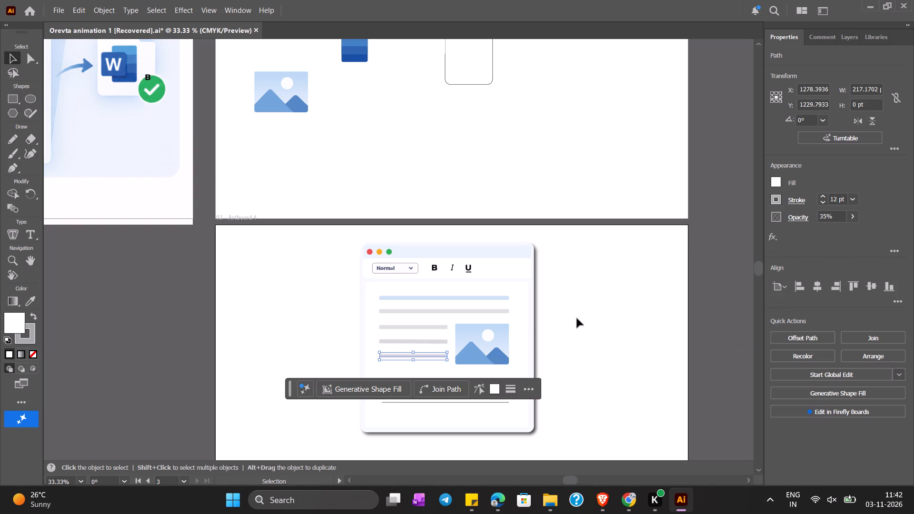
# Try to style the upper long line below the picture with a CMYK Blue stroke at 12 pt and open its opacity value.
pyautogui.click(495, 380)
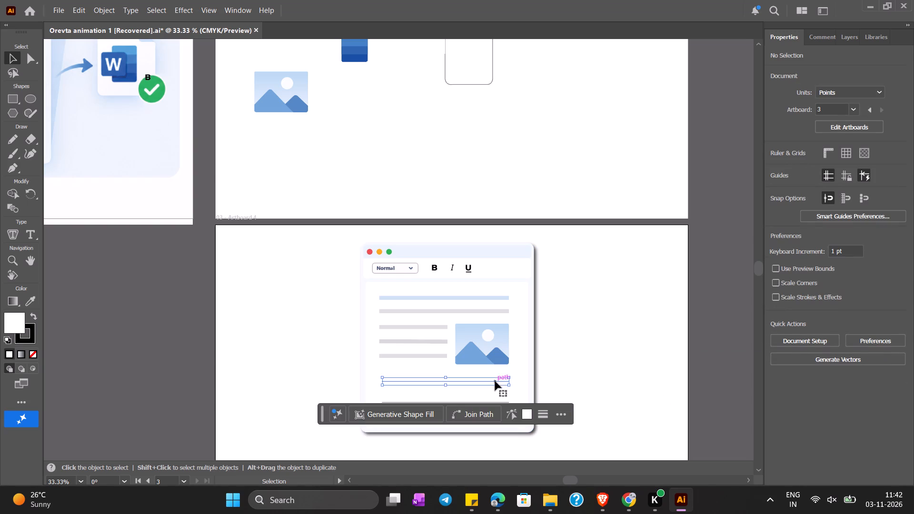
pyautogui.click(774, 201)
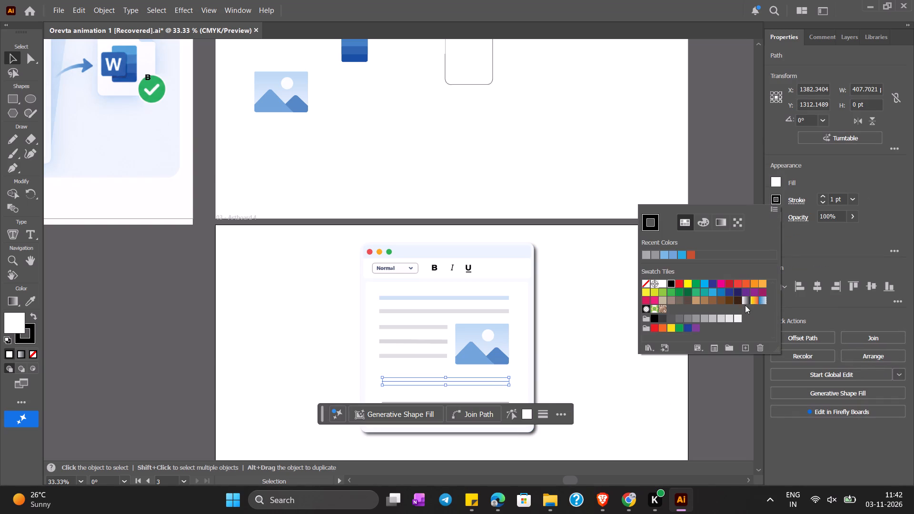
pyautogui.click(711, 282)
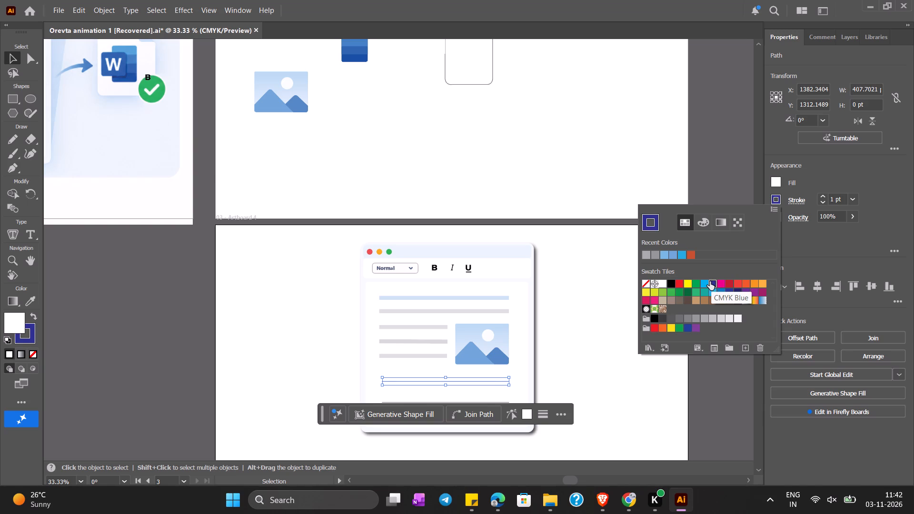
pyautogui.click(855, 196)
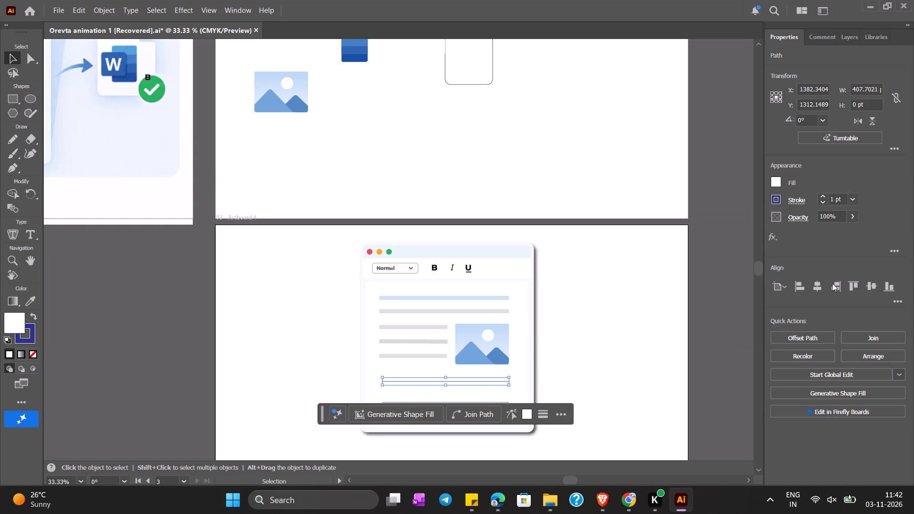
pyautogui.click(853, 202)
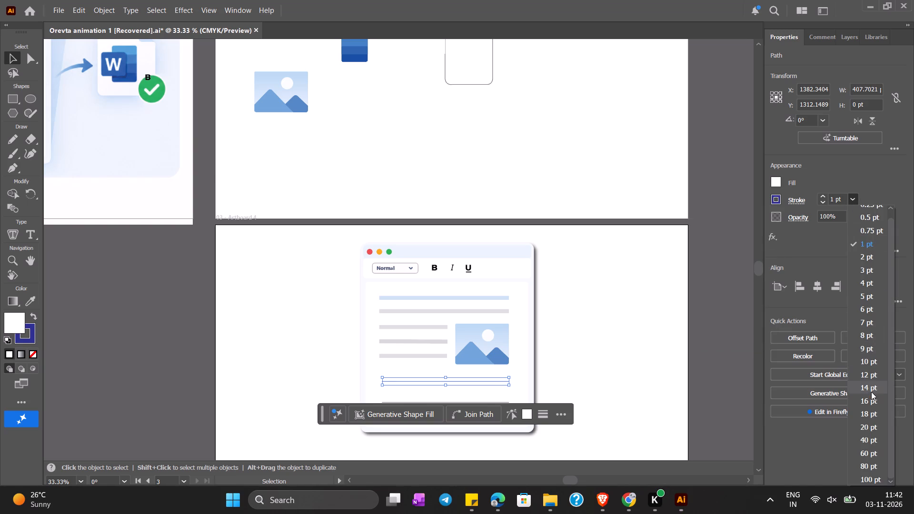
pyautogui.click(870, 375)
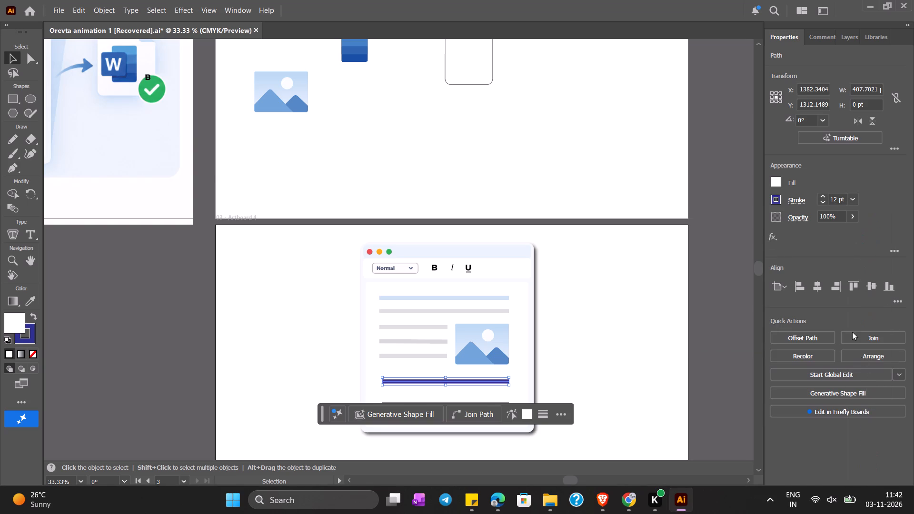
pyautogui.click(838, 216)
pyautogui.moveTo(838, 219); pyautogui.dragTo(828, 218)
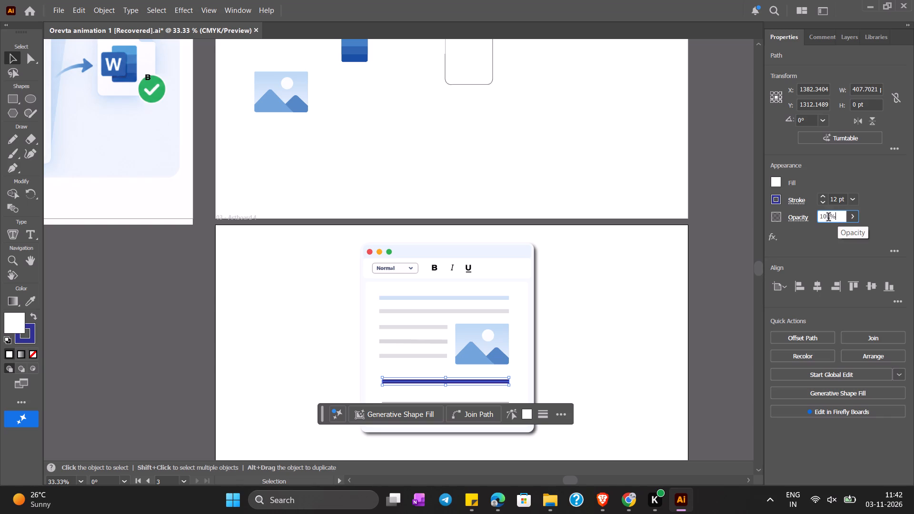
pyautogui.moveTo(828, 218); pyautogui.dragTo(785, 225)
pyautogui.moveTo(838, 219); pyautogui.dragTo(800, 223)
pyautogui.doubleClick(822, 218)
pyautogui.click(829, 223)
# Relaunch Adobe Illustrator and return to the recovered Orevta animation file.
pyautogui.click(494, 504)
pyautogui.click(622, 448)
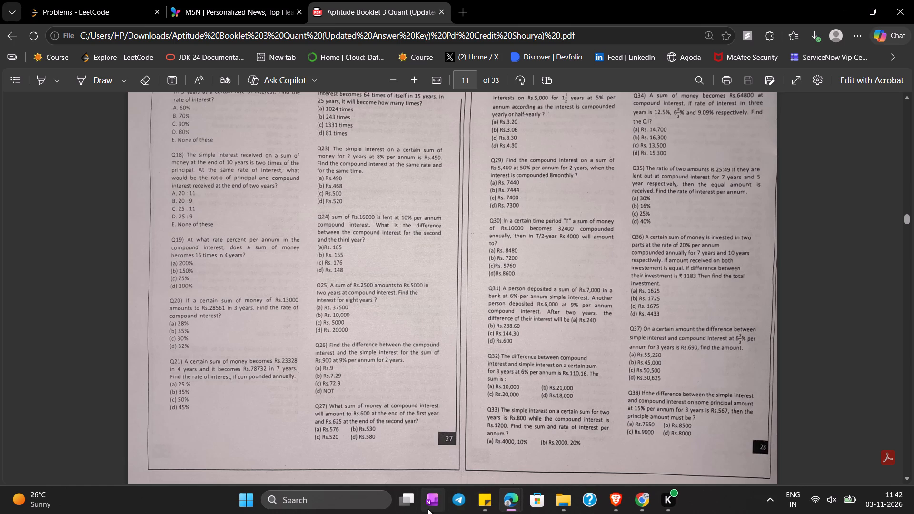
pyautogui.click(368, 502)
pyautogui.press('a')
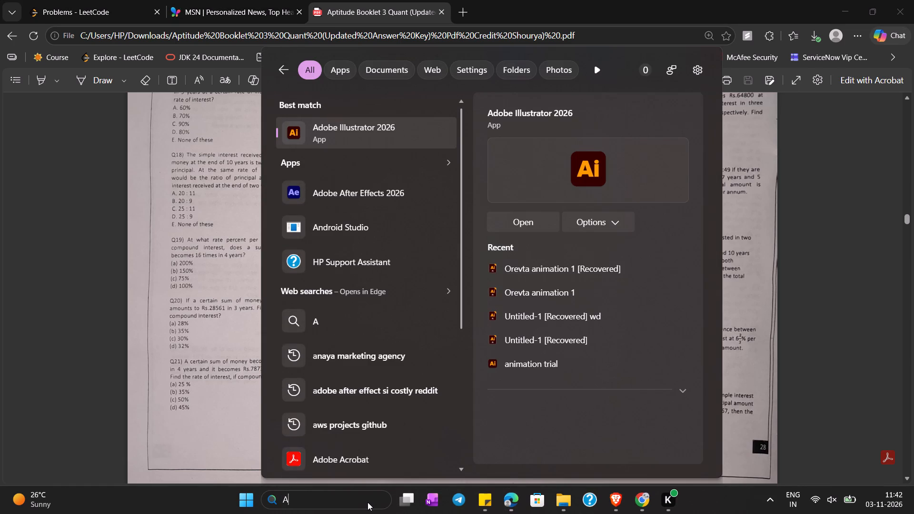
pyautogui.click(399, 139)
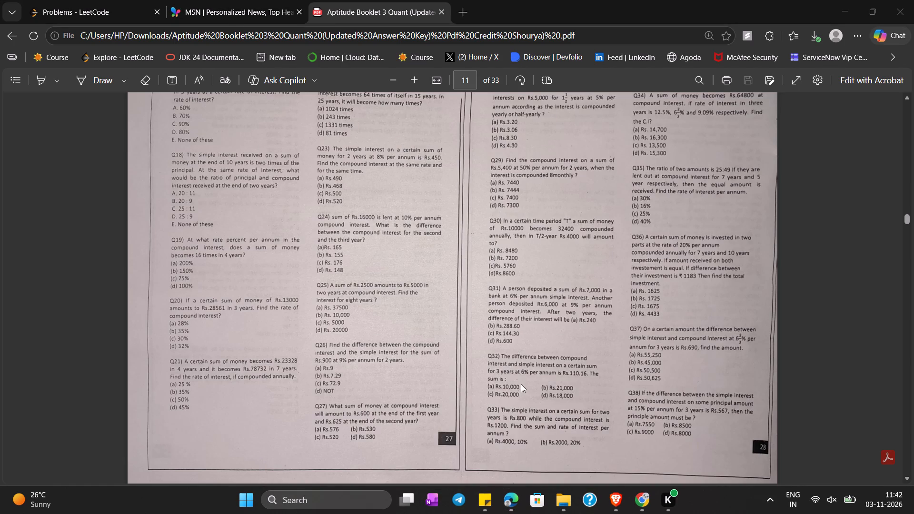
pyautogui.click(633, 437)
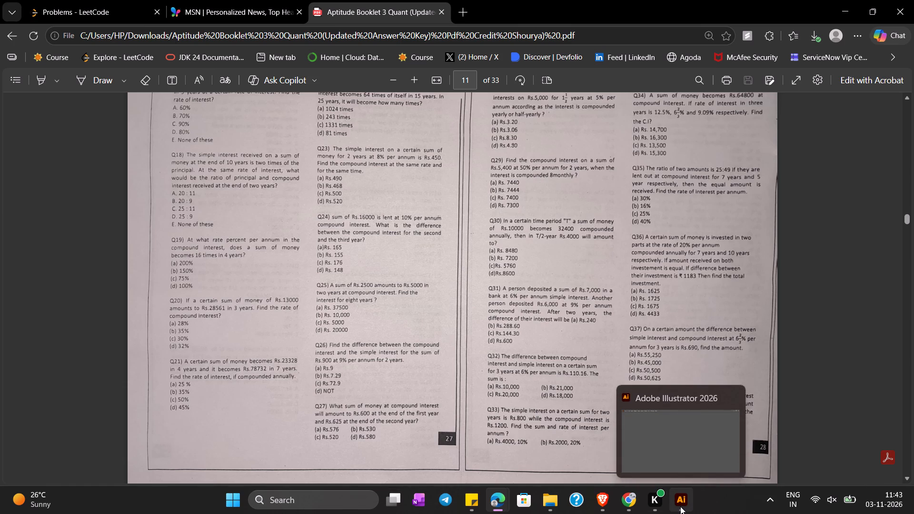
pyautogui.click(674, 460)
pyautogui.click(483, 287)
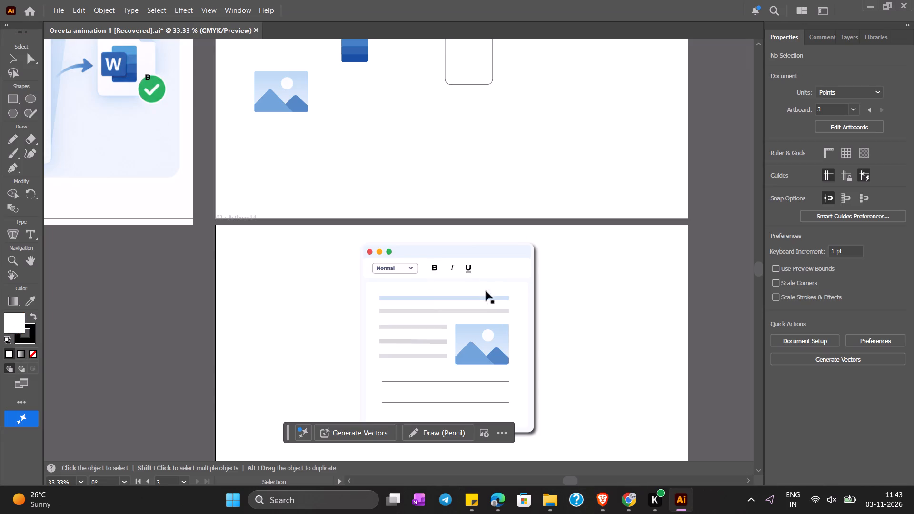
# Give the upper long line below the picture a CMYK Blue stroke at 12 pt weight.
pyautogui.click(461, 379)
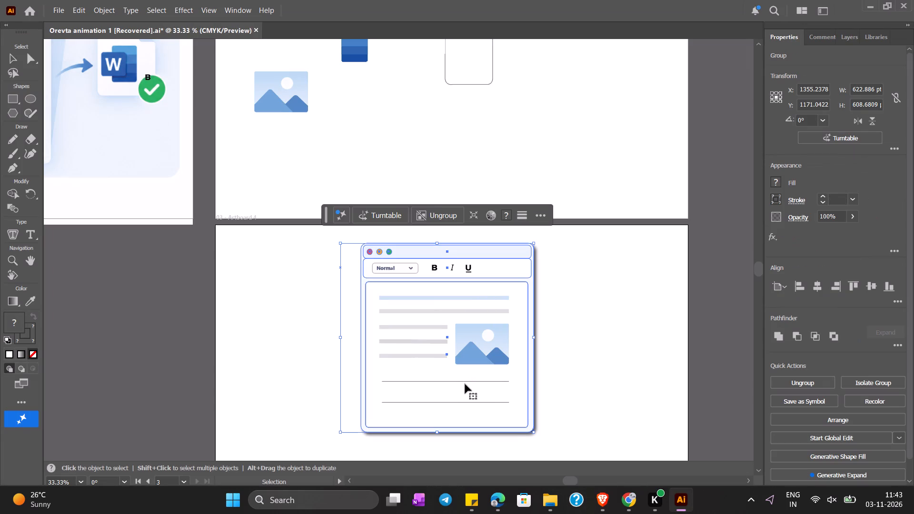
pyautogui.click(467, 381)
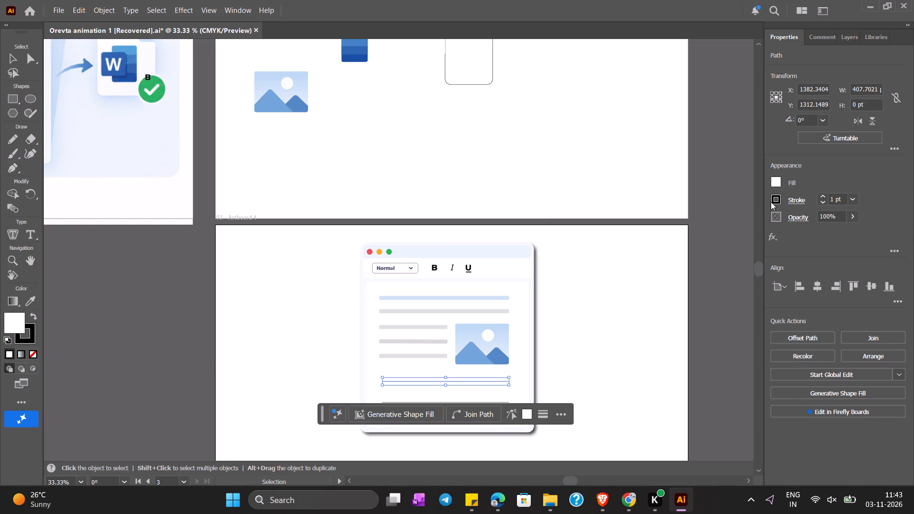
pyautogui.click(771, 202)
pyautogui.click(712, 284)
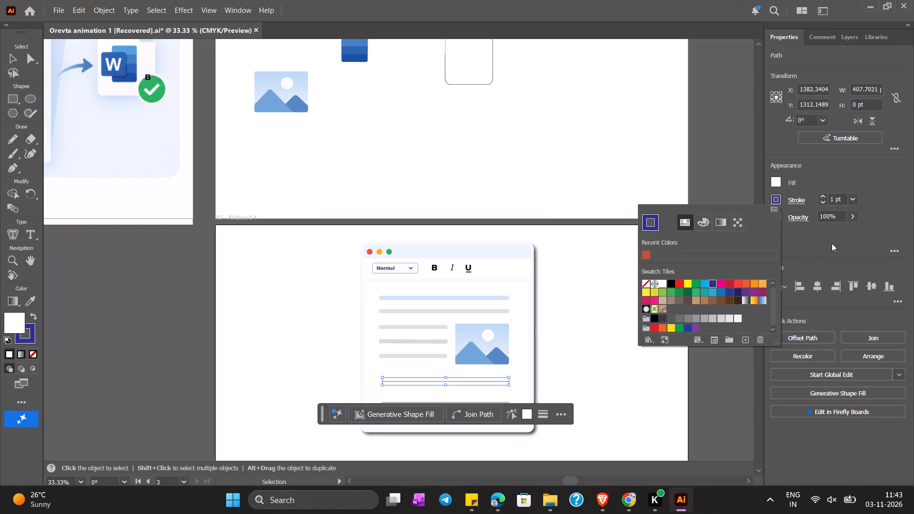
pyautogui.click(834, 217)
pyautogui.click(854, 201)
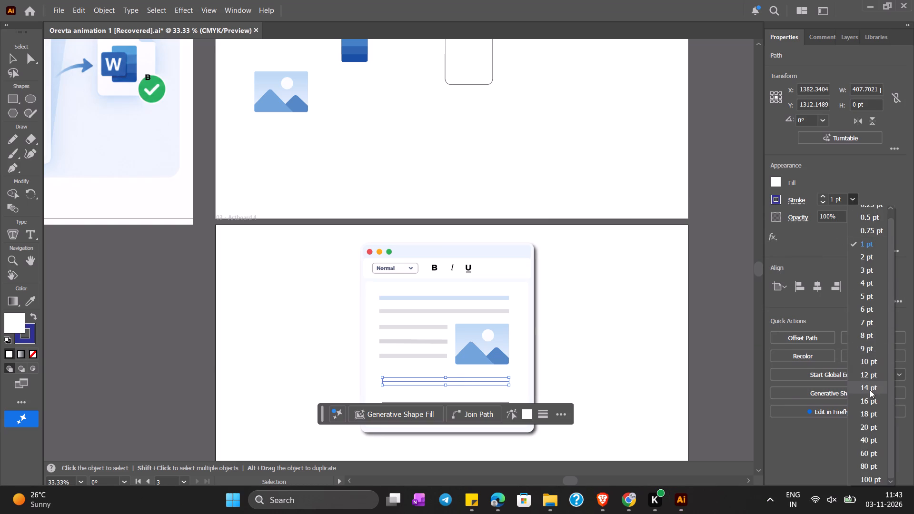
pyautogui.click(873, 374)
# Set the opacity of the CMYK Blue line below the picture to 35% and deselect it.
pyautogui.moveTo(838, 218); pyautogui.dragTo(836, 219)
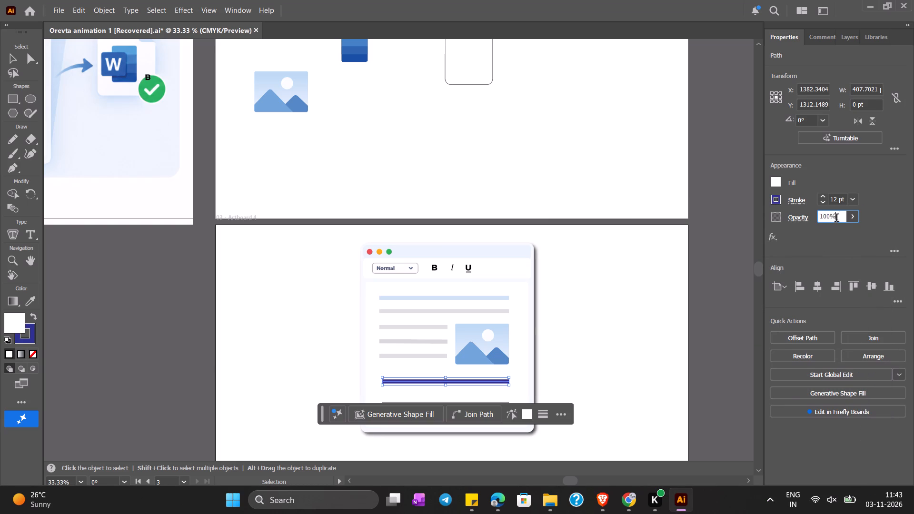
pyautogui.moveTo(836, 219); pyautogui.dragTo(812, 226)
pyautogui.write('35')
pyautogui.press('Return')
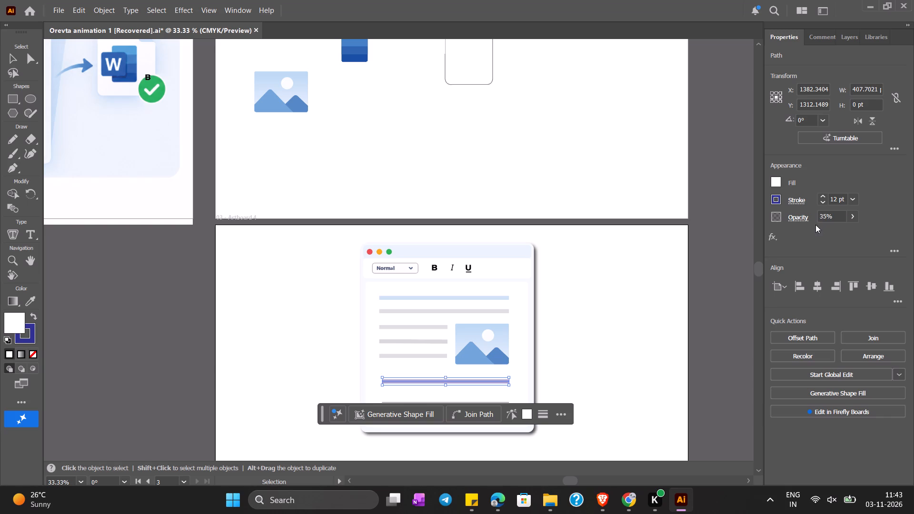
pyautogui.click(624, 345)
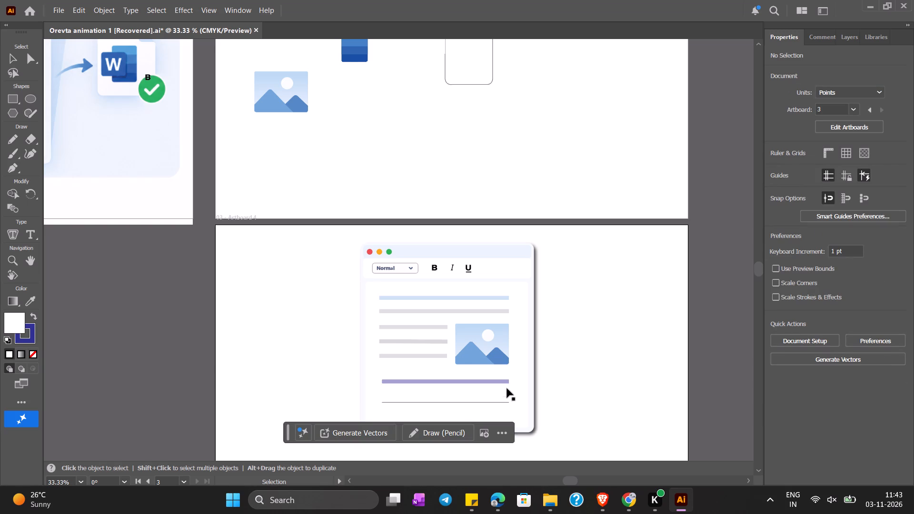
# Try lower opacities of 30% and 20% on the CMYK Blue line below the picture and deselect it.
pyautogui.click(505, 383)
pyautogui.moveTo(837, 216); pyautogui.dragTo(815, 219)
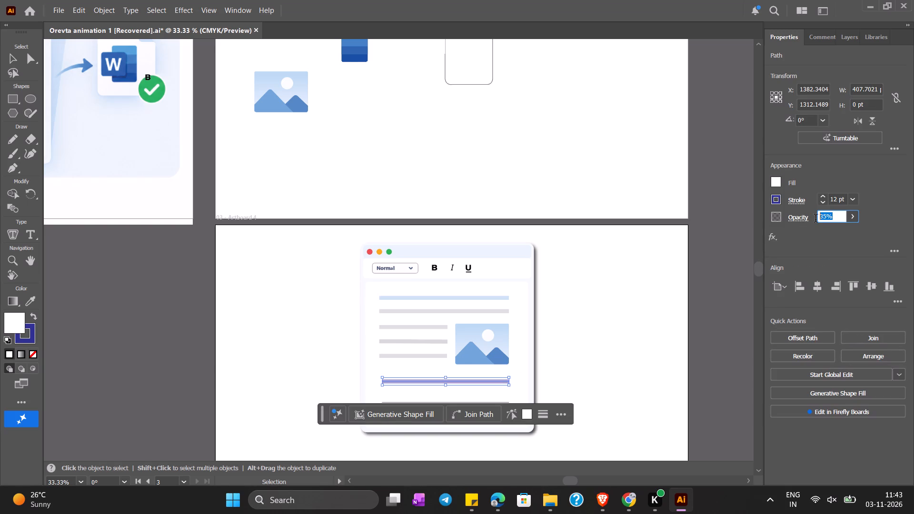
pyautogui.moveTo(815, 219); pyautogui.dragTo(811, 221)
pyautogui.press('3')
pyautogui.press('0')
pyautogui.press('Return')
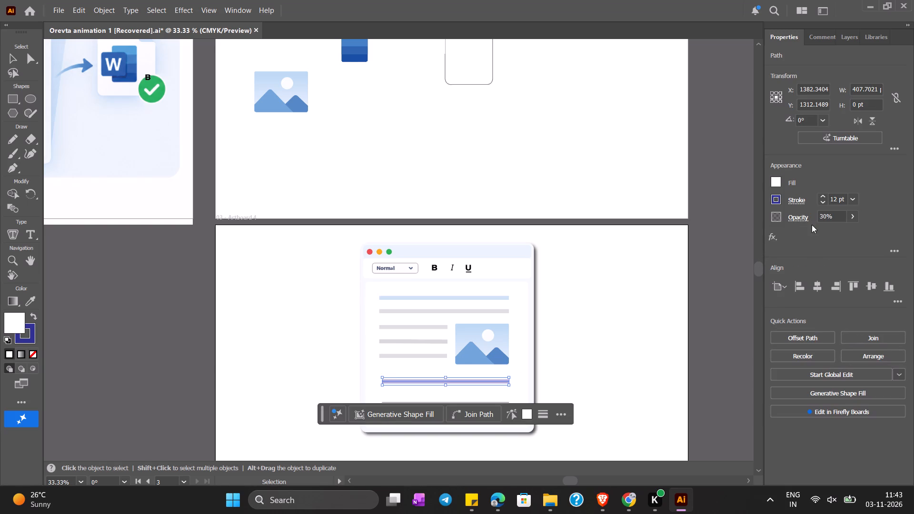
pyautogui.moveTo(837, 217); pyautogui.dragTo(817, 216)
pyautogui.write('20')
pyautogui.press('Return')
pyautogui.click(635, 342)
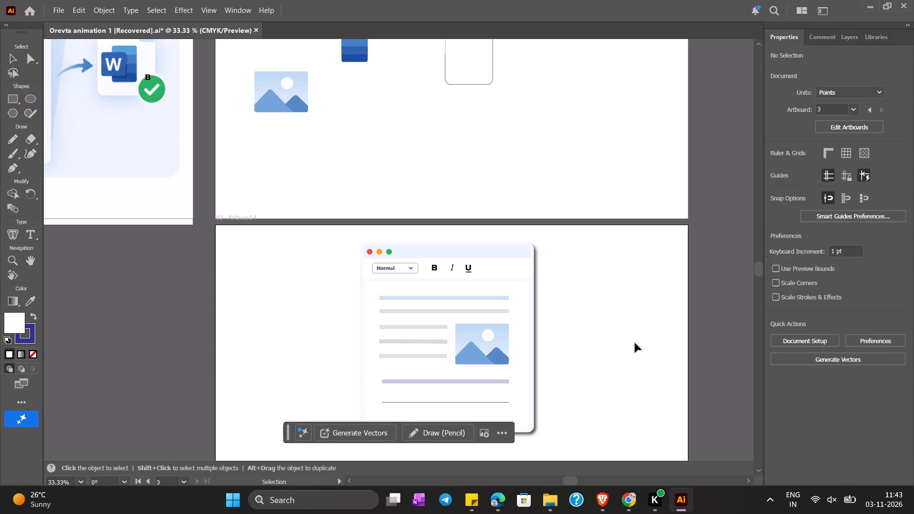
# Set the opacity of the CMYK Blue line below the picture to 10% and deselect it.
pyautogui.click(493, 382)
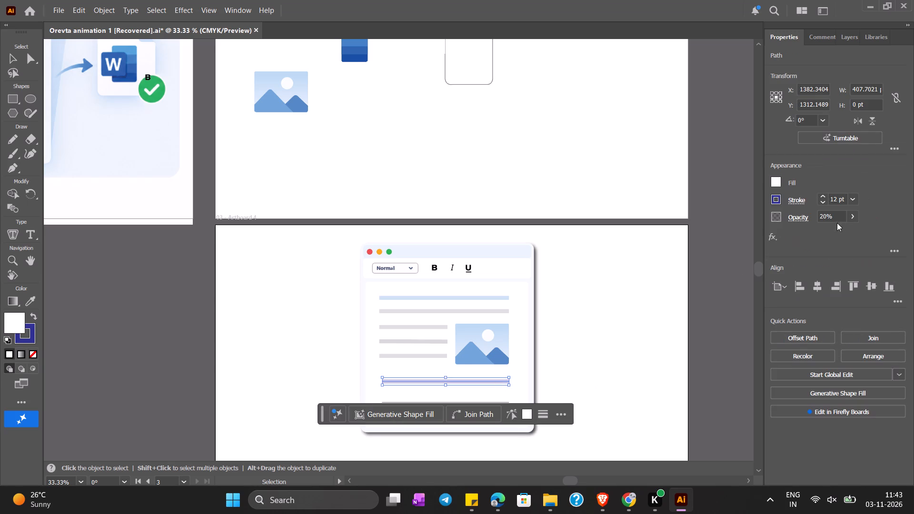
pyautogui.moveTo(833, 212); pyautogui.dragTo(813, 221)
pyautogui.moveTo(831, 219); pyautogui.dragTo(818, 225)
pyautogui.press('1')
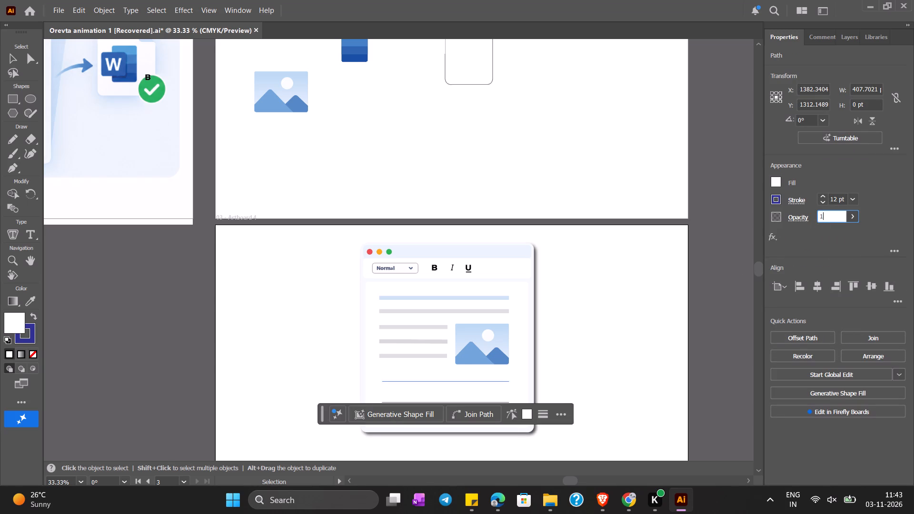
pyautogui.press('0')
pyautogui.press('Return')
pyautogui.click(661, 363)
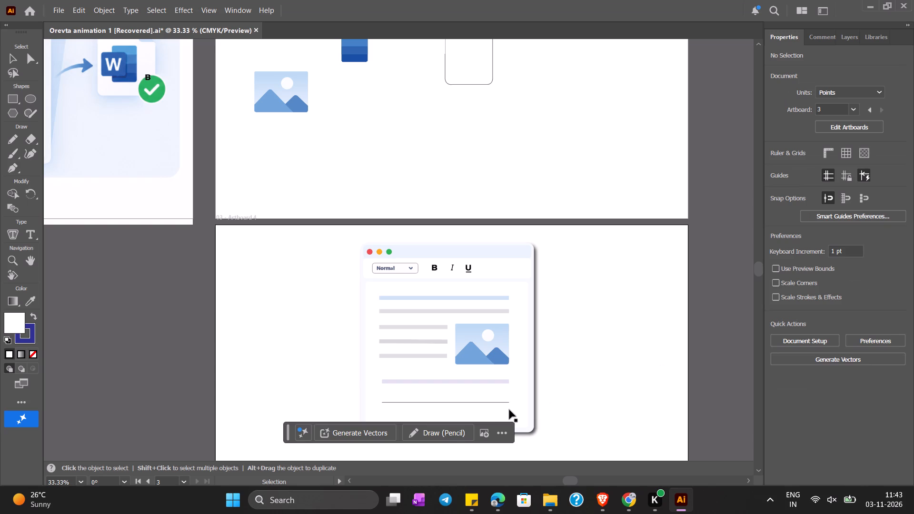
# Give the lowest long line in the document window a light blue swatch stroke at 12 pt weight.
pyautogui.click(497, 402)
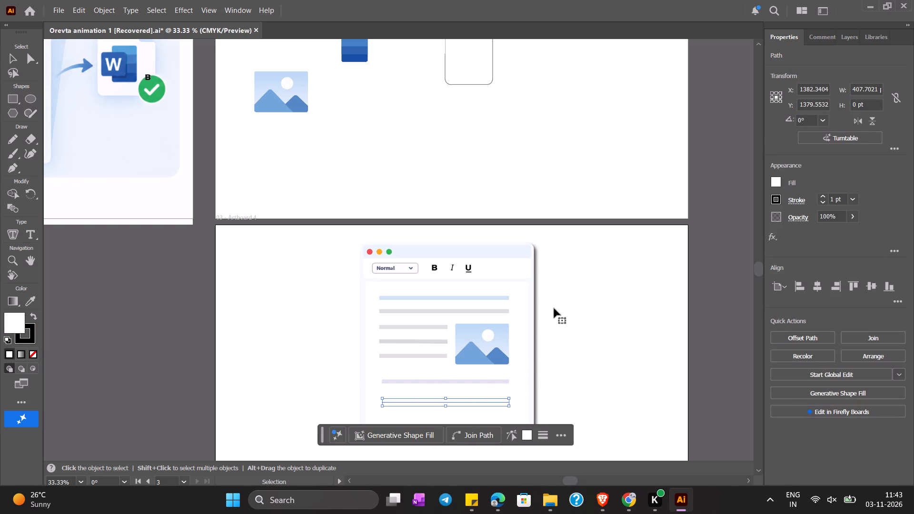
pyautogui.click(775, 198)
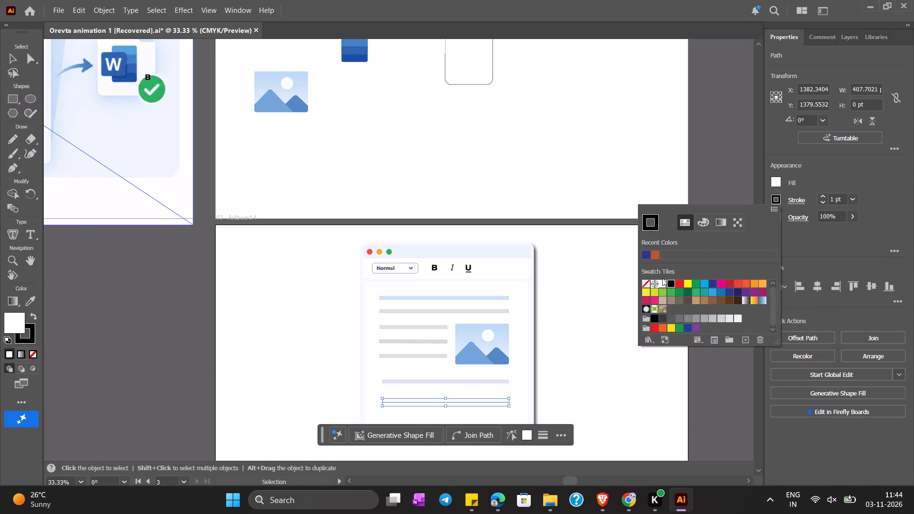
pyautogui.click(712, 292)
pyautogui.click(855, 198)
pyautogui.click(854, 203)
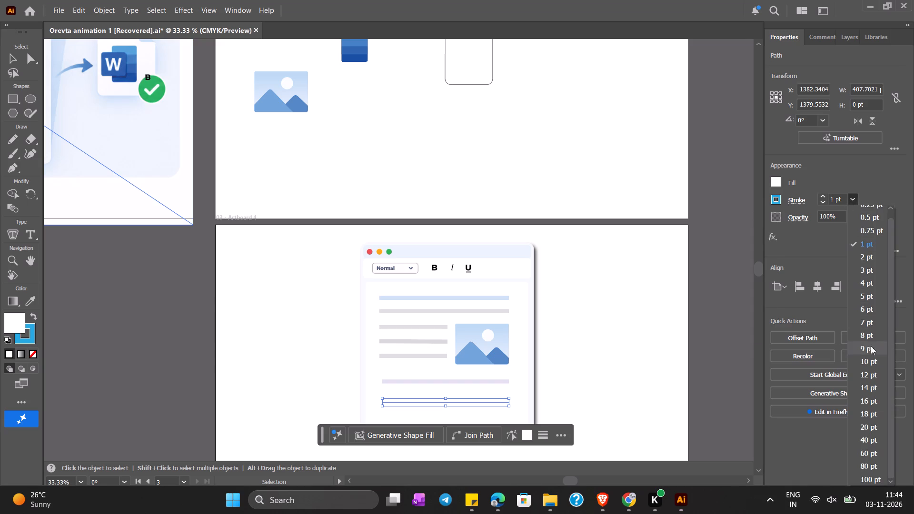
pyautogui.click(872, 373)
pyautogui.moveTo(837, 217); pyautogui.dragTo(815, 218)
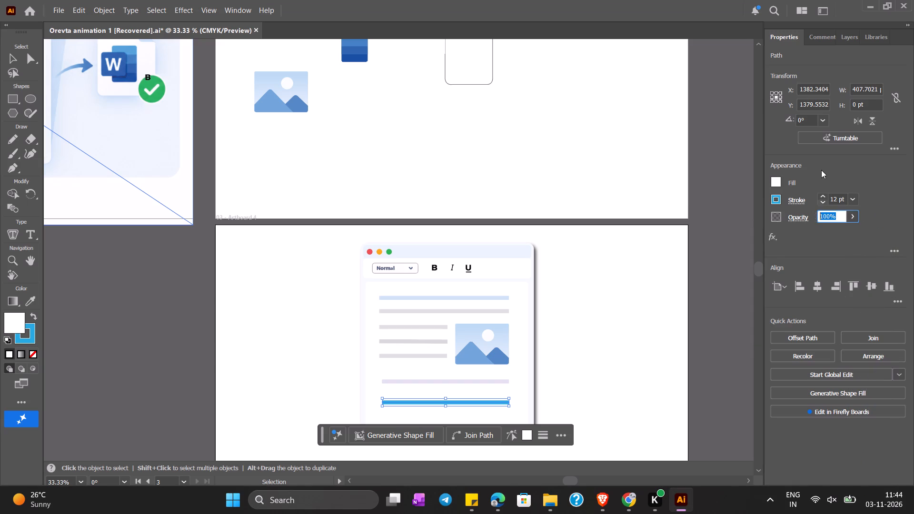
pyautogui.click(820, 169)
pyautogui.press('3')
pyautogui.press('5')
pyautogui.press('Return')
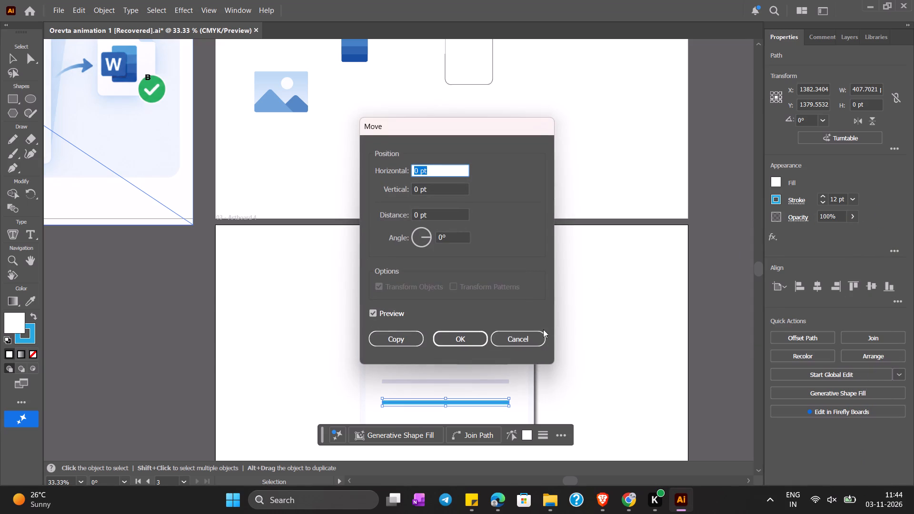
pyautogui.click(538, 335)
# Set the opacity of the lowest long blue line in the document window to 35% and deselect it.
pyautogui.moveTo(836, 216); pyautogui.dragTo(829, 216)
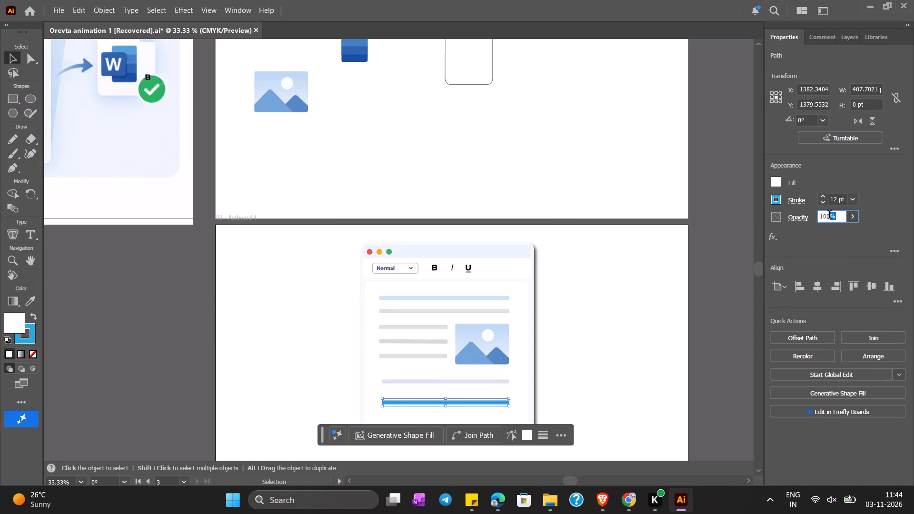
pyautogui.moveTo(829, 216); pyautogui.dragTo(813, 221)
pyautogui.write('35')
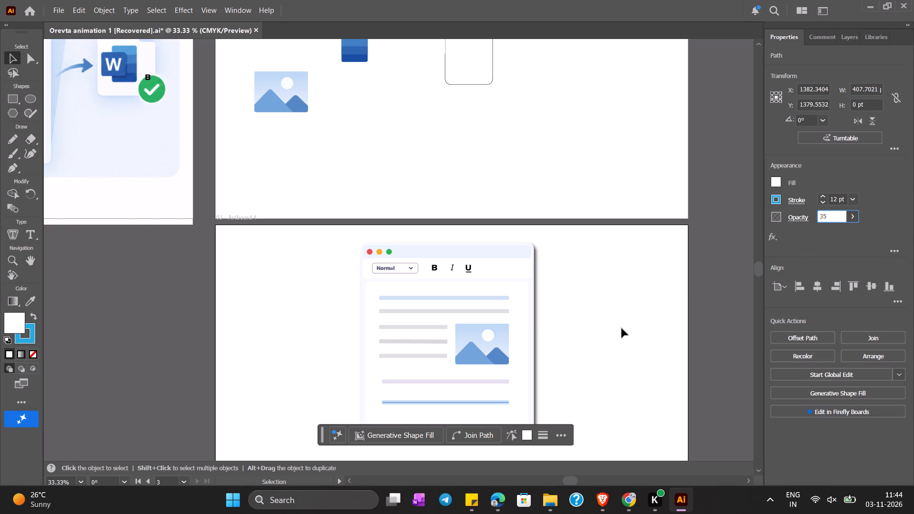
pyautogui.click(622, 328)
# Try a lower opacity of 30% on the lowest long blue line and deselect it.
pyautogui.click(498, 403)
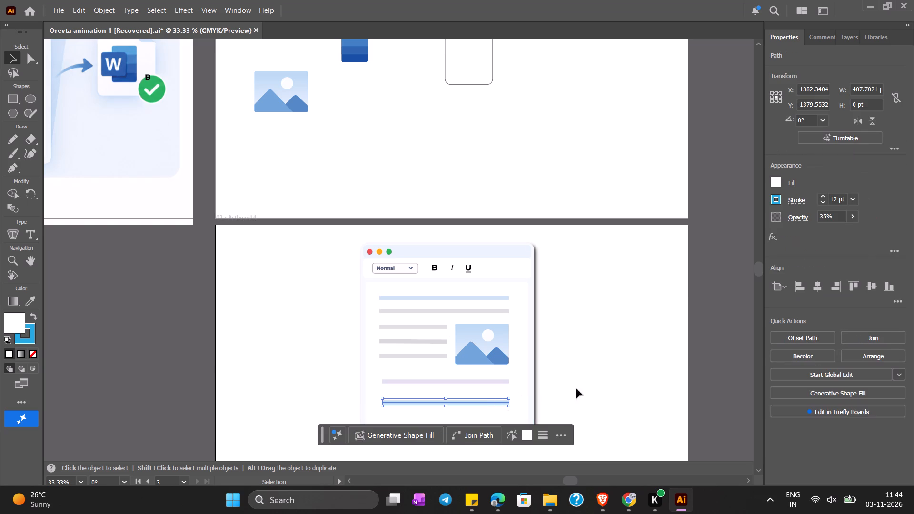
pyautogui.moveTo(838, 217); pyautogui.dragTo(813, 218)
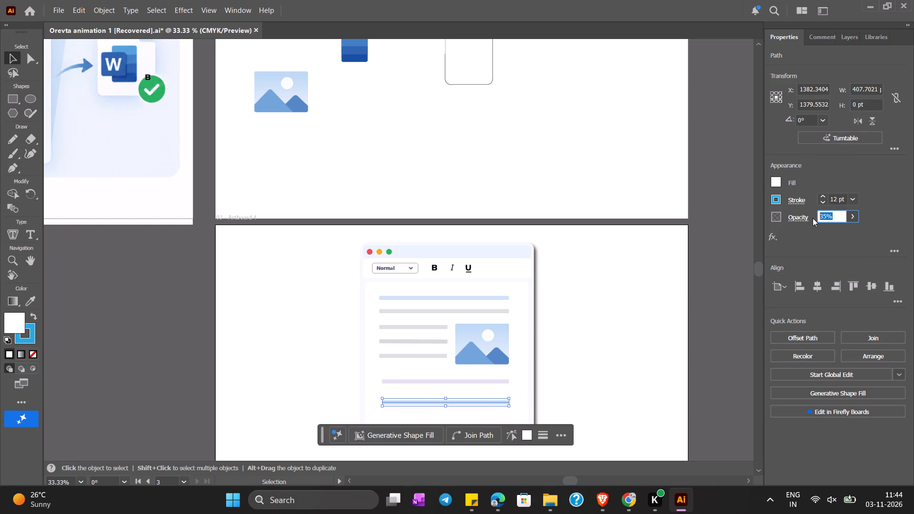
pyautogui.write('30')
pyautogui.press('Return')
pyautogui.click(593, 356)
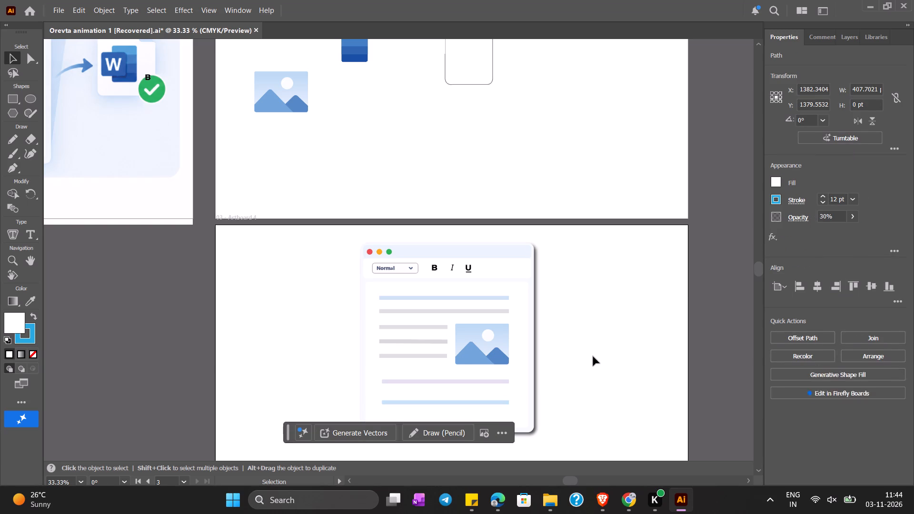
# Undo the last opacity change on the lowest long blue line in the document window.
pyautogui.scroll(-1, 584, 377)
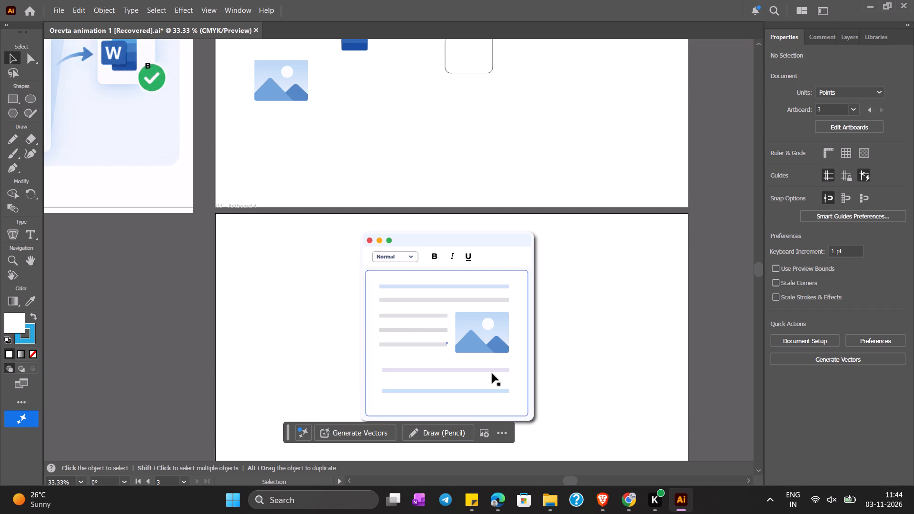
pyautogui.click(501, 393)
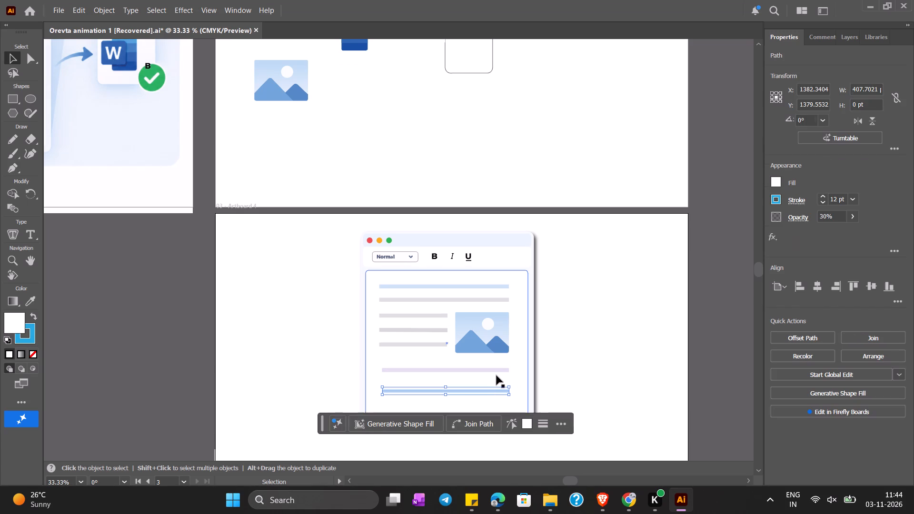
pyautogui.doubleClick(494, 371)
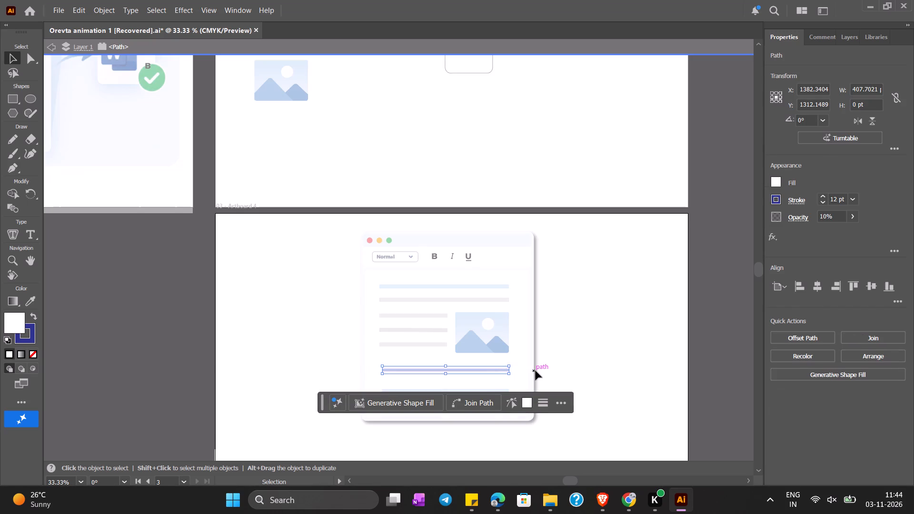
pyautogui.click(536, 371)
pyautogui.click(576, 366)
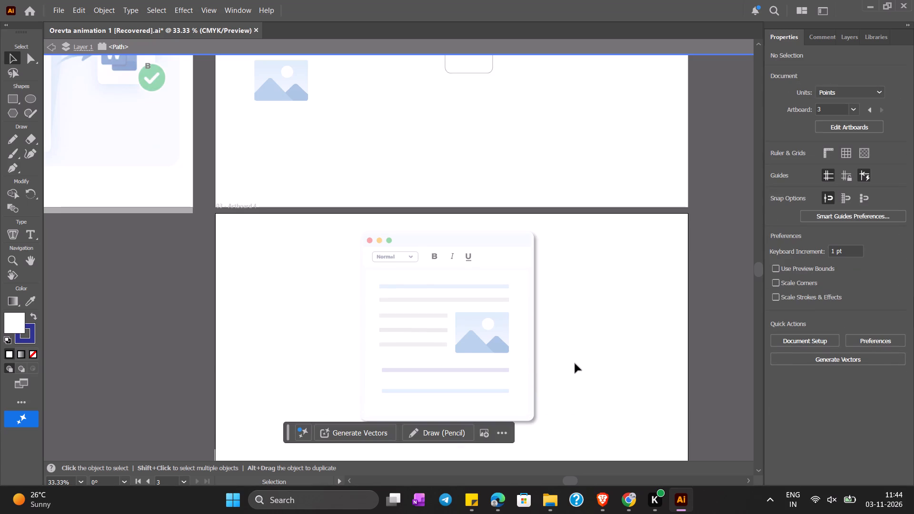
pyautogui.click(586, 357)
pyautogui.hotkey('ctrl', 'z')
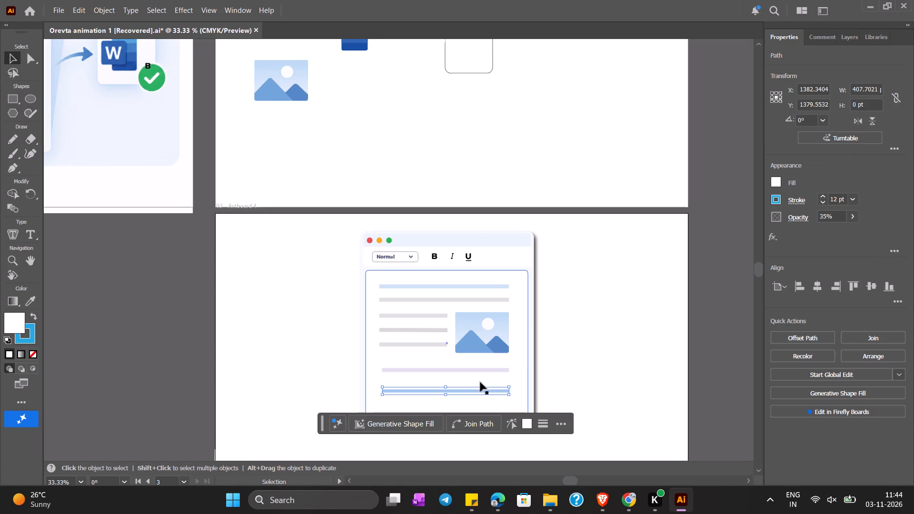
# Move the faint purple line below the picture down to about 50 pt above the lowest blue line and deselect it.
pyautogui.moveTo(480, 371); pyautogui.dragTo(480, 376)
pyautogui.click(572, 355)
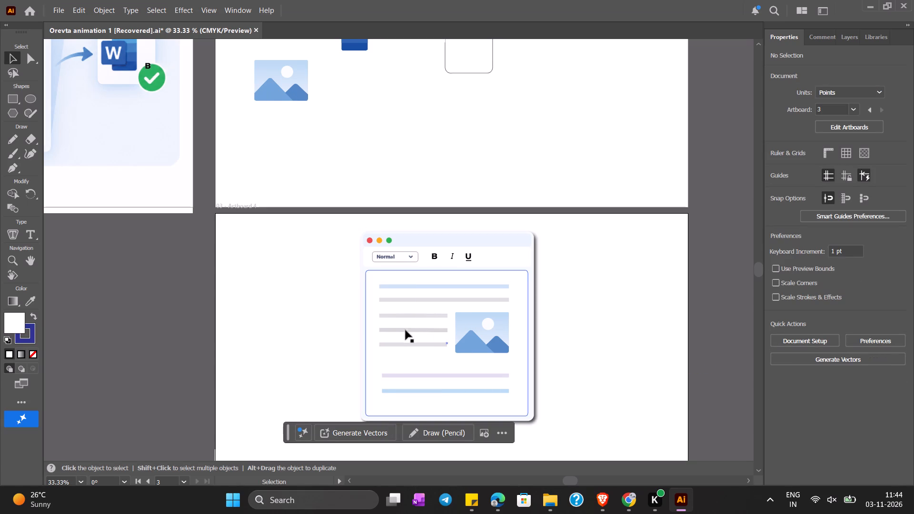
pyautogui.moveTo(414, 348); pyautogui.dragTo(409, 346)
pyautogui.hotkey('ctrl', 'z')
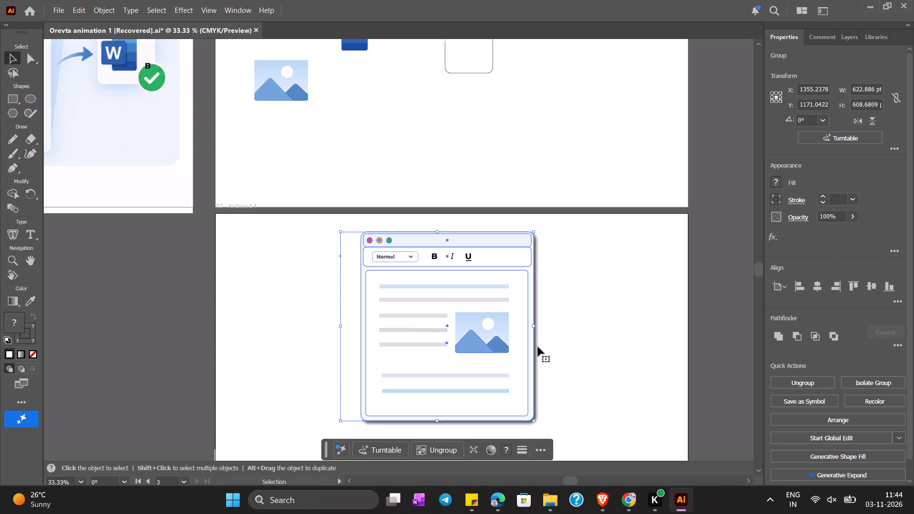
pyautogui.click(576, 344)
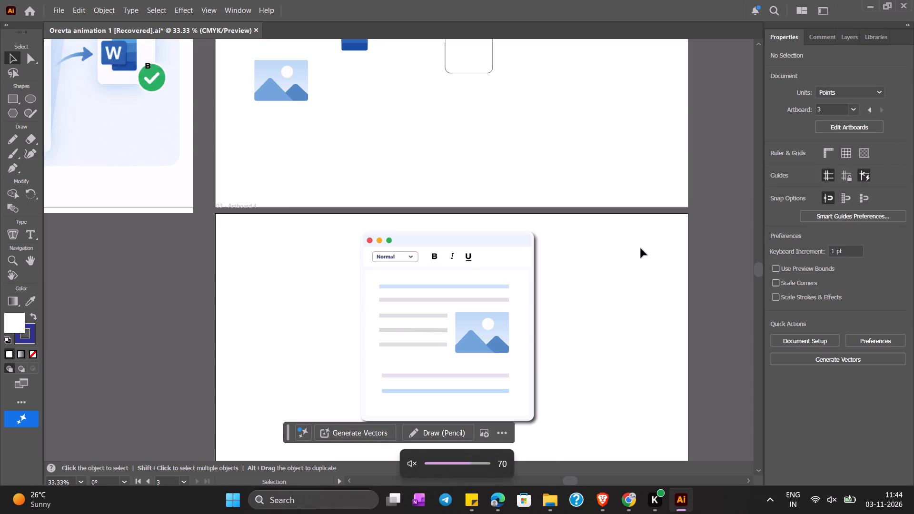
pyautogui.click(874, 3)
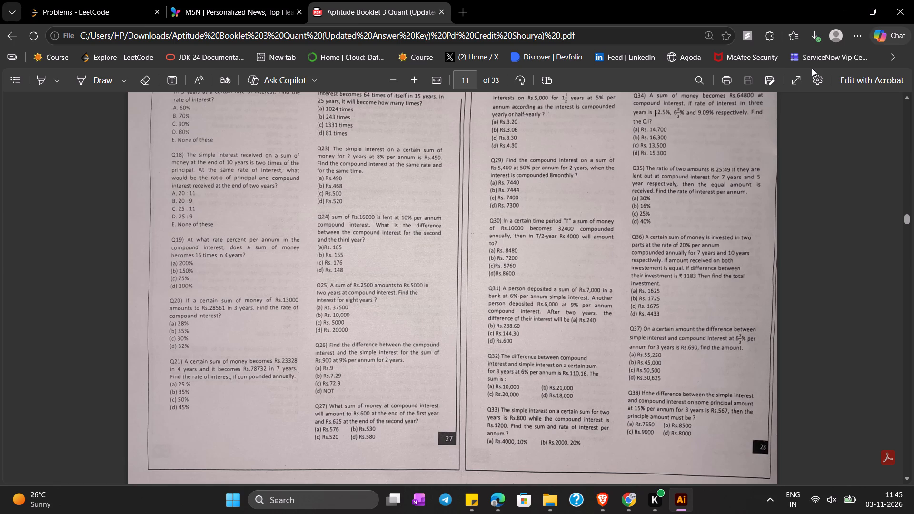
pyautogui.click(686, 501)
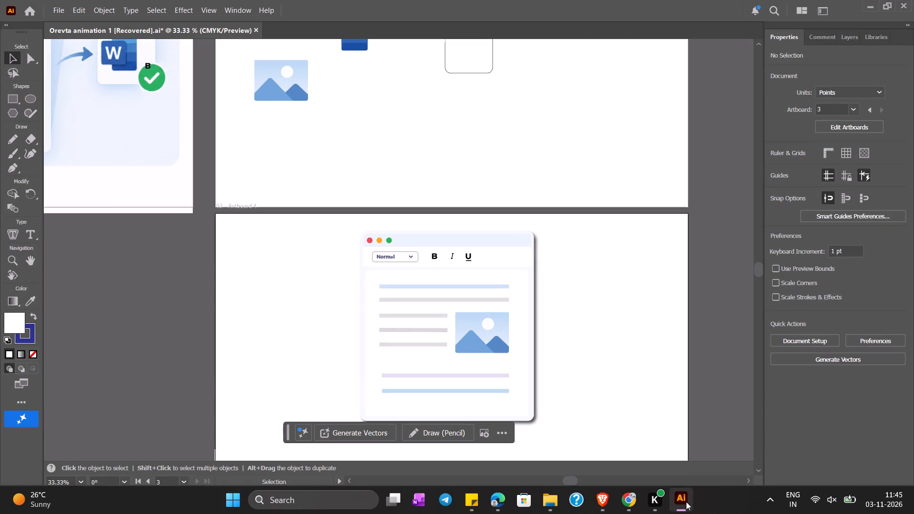
# Duplicate the lowest short grey line beside the picture and place the copy directly beneath it, about 46 pt lower.
pyautogui.click(435, 347)
pyautogui.click(431, 343)
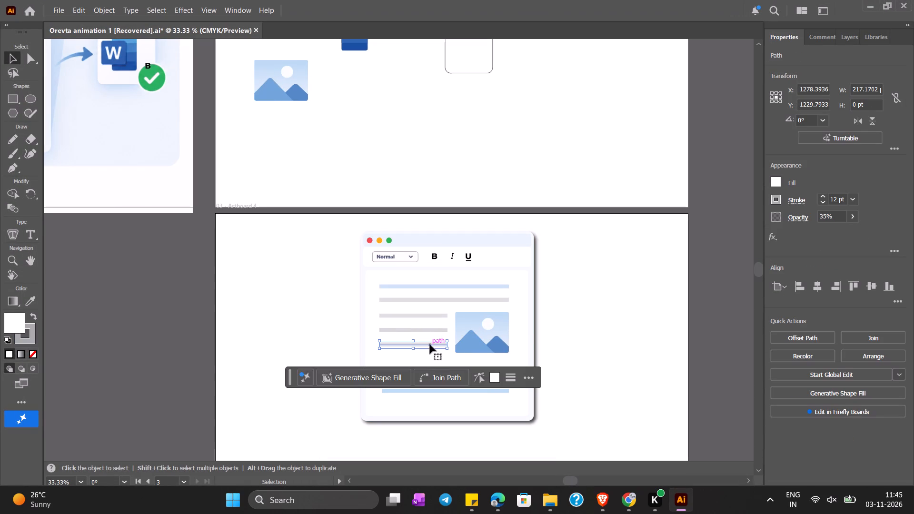
pyautogui.hotkey('ctrl', 'c')
pyautogui.hotkey('ctrl', 'v')
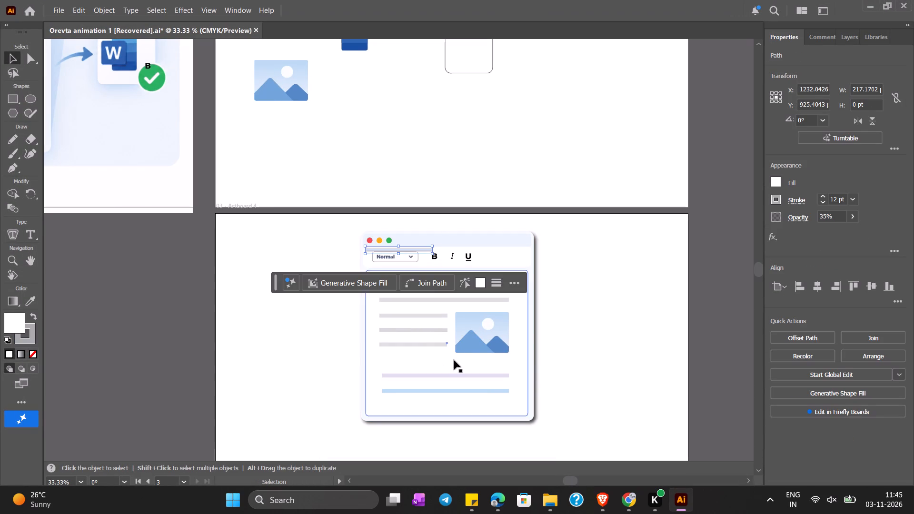
pyautogui.moveTo(424, 251); pyautogui.dragTo(424, 253)
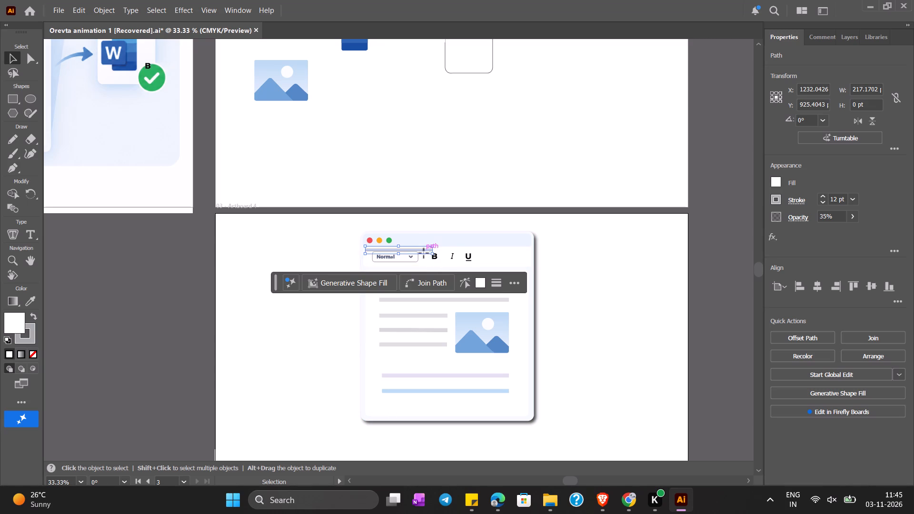
pyautogui.moveTo(424, 253); pyautogui.dragTo(441, 360)
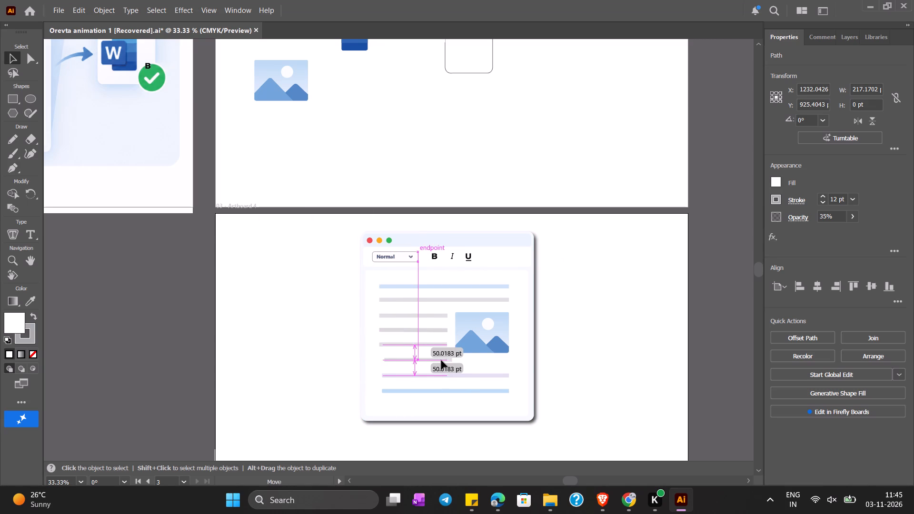
pyautogui.moveTo(441, 360); pyautogui.dragTo(438, 359)
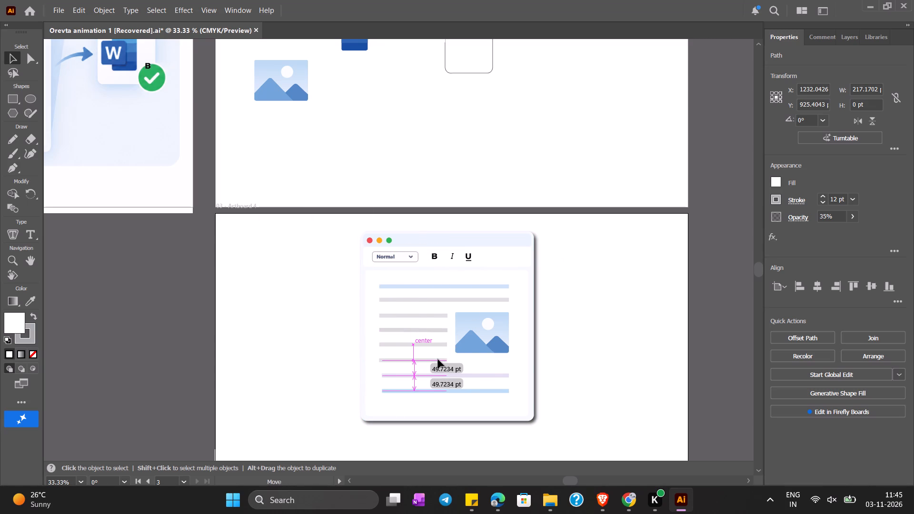
pyautogui.moveTo(438, 359); pyautogui.dragTo(438, 359)
pyautogui.moveTo(438, 359); pyautogui.dragTo(438, 358)
pyautogui.click(599, 370)
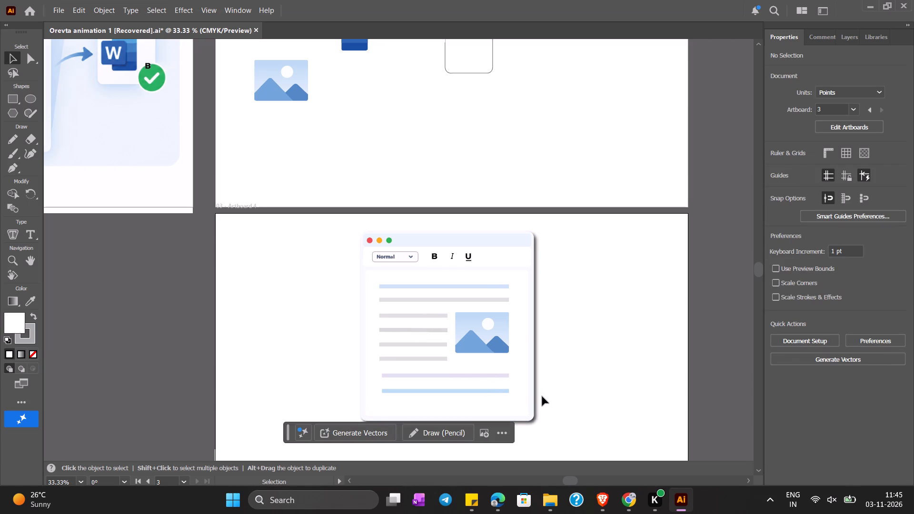
# Nudge the new lowest short grey line 1 pt to the right and deselect it.
pyautogui.click(424, 358)
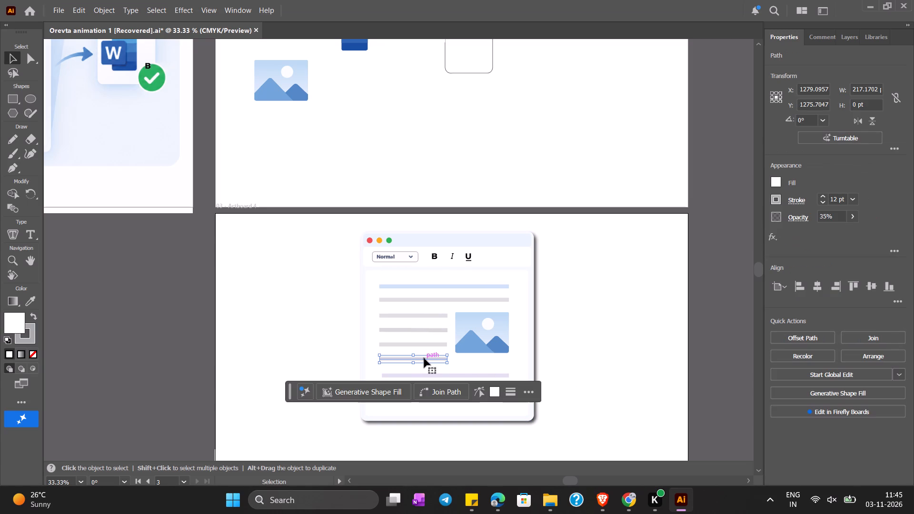
pyautogui.press('Right')
pyautogui.click(623, 365)
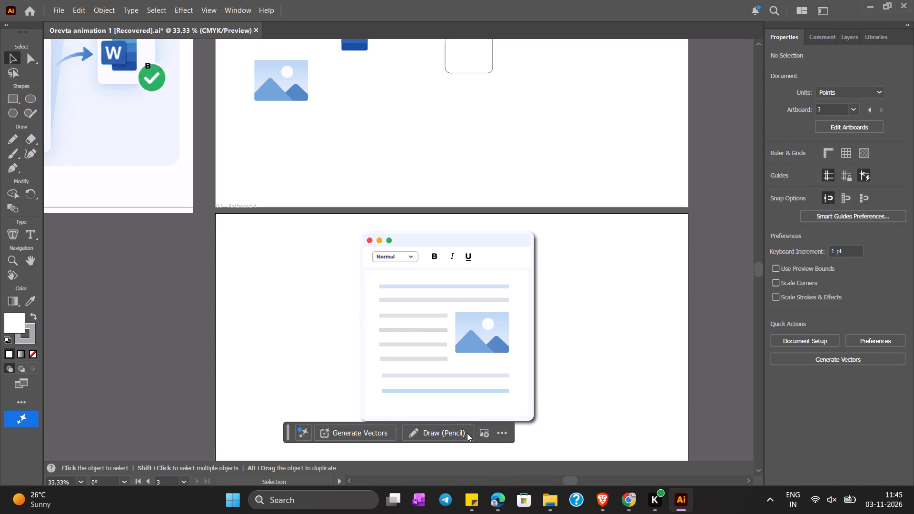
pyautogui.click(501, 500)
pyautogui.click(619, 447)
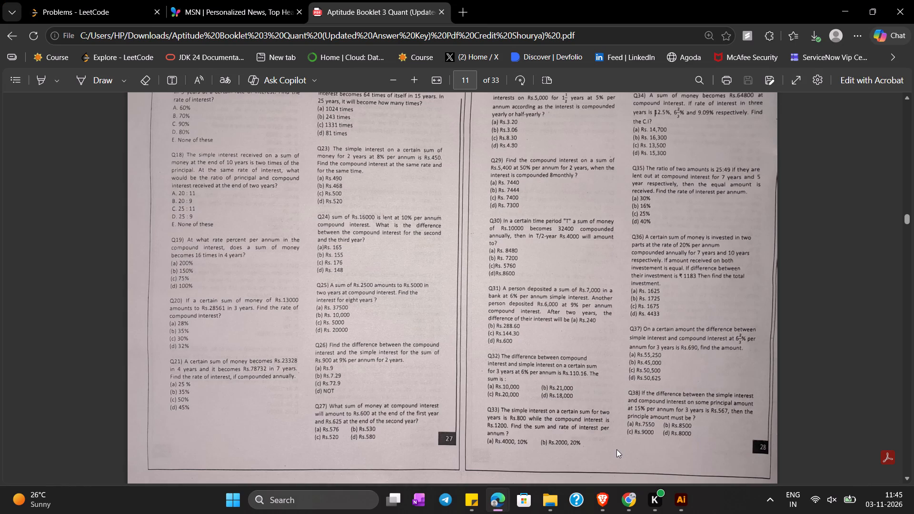
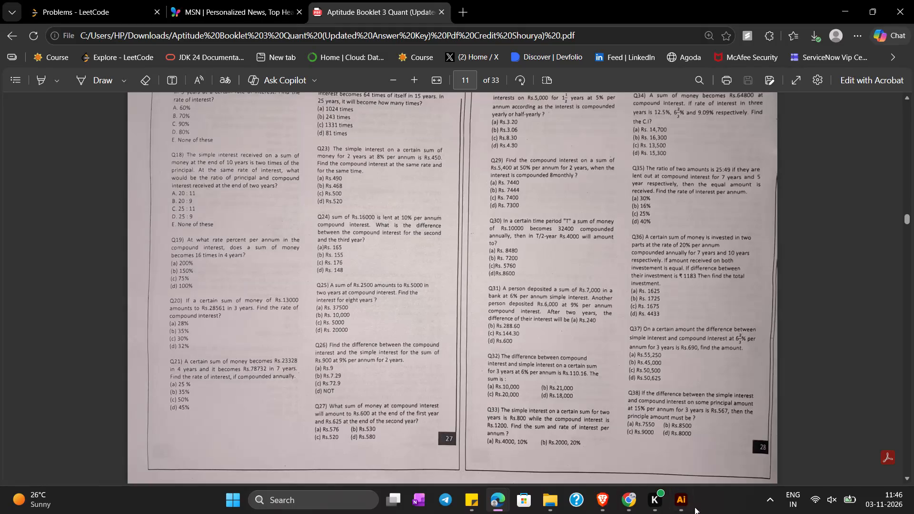
# Switch to Illustrator and review the rebuilt document window alongside the reference illustration and the separate icon elements on the other artboards.
pyautogui.click(687, 496)
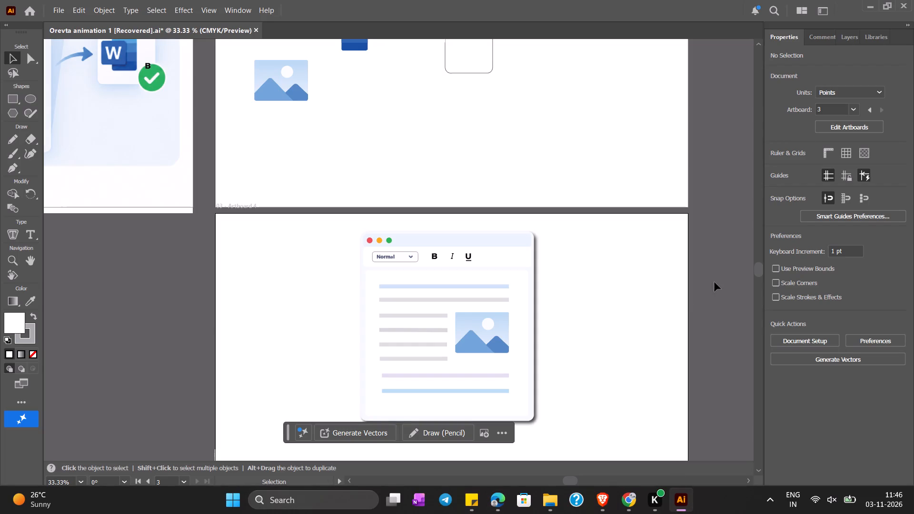
pyautogui.click(741, 278)
pyautogui.scroll(2, 712, 278)
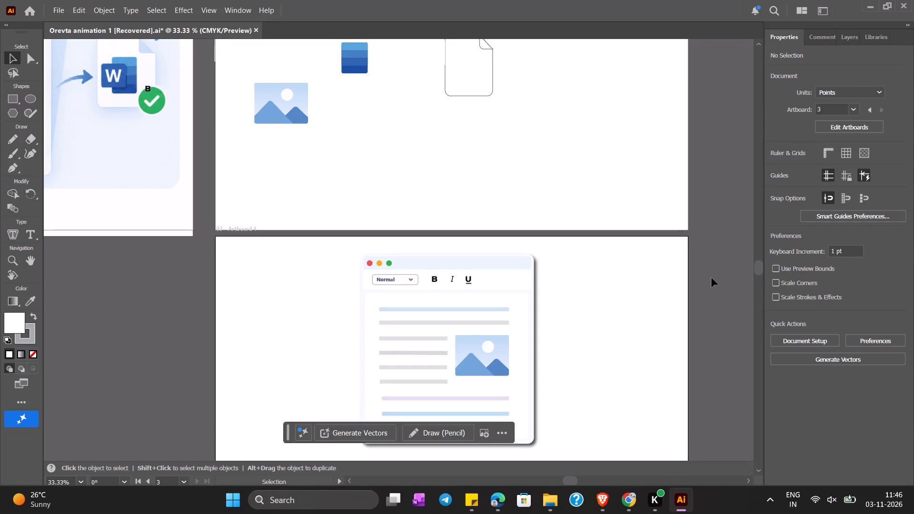
pyautogui.scroll(3, 712, 278)
pyautogui.hotkey('ctrl', '-')
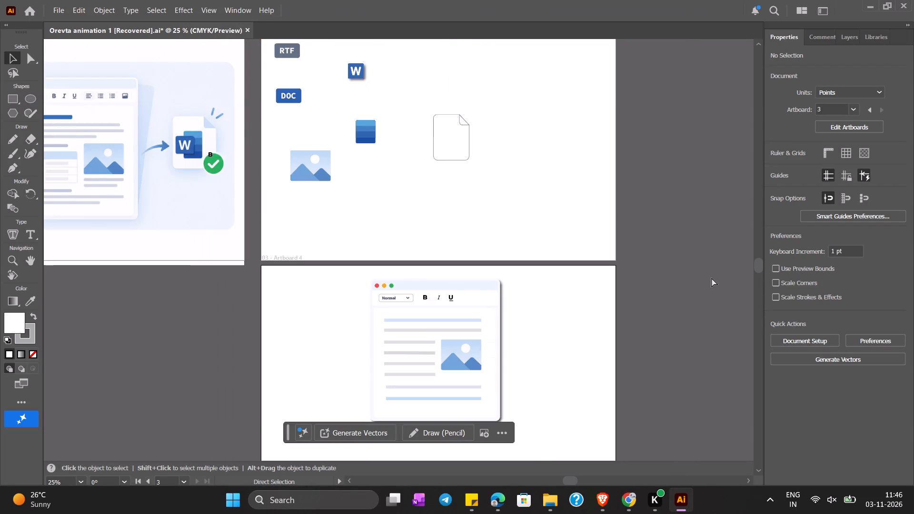
pyautogui.hotkey('ctrl', '-')
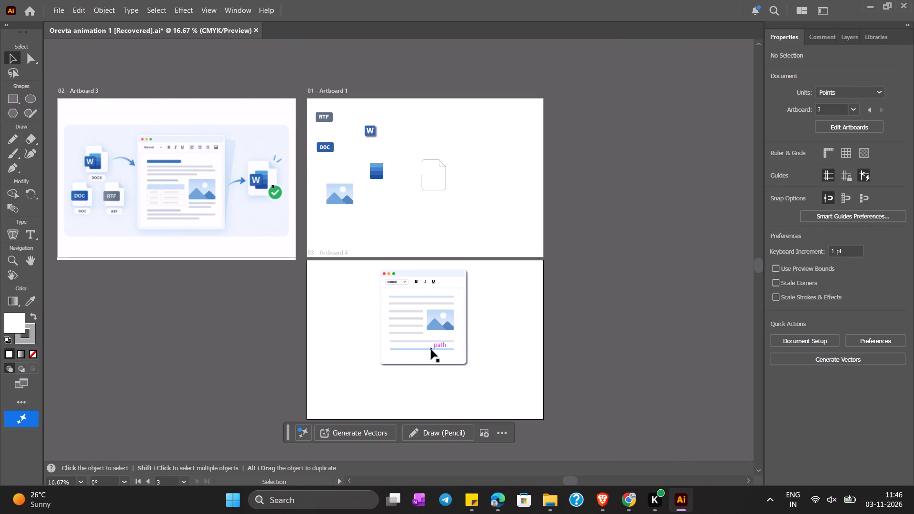
pyautogui.click(525, 319)
# Minimize the Illustrator window and open the Windows search with its recent searches.
pyautogui.click(872, 0)
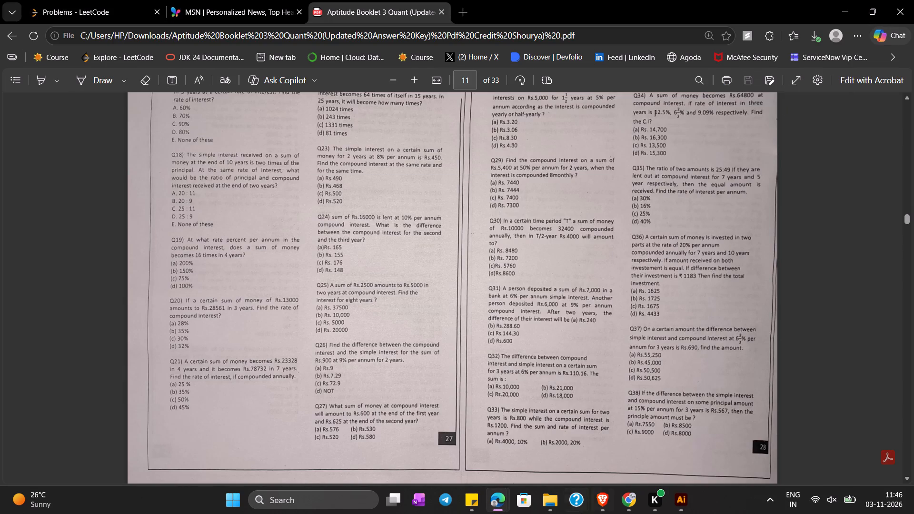
pyautogui.click(345, 502)
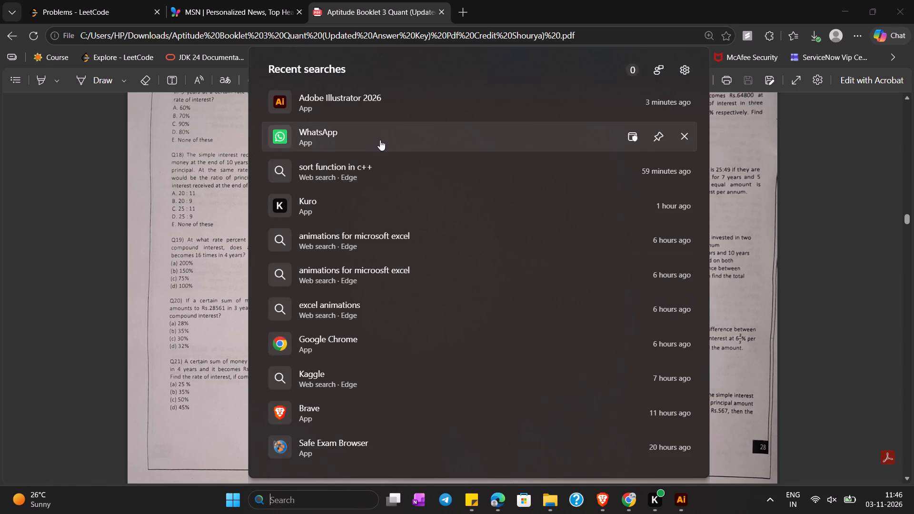
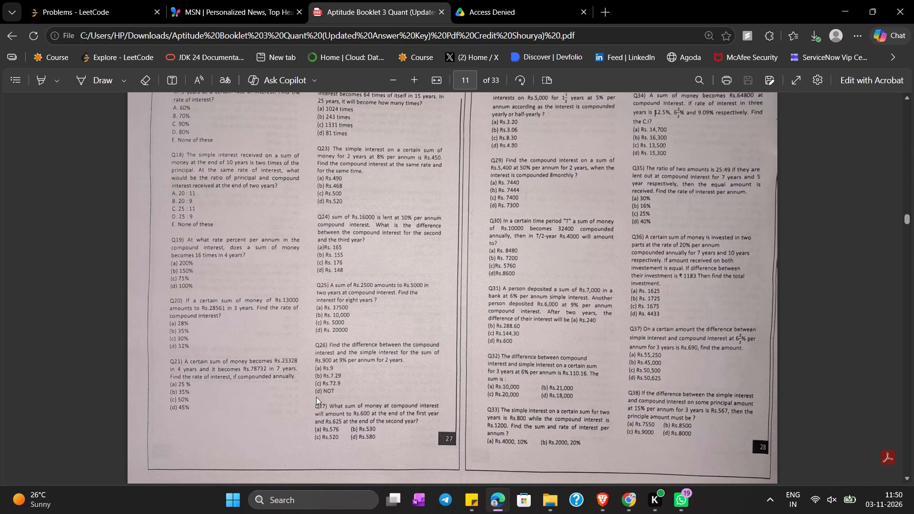
# Relaunch Illustrator from the Windows search and bring its window to the front once it has loaded.
pyautogui.click(294, 492)
pyautogui.click(373, 90)
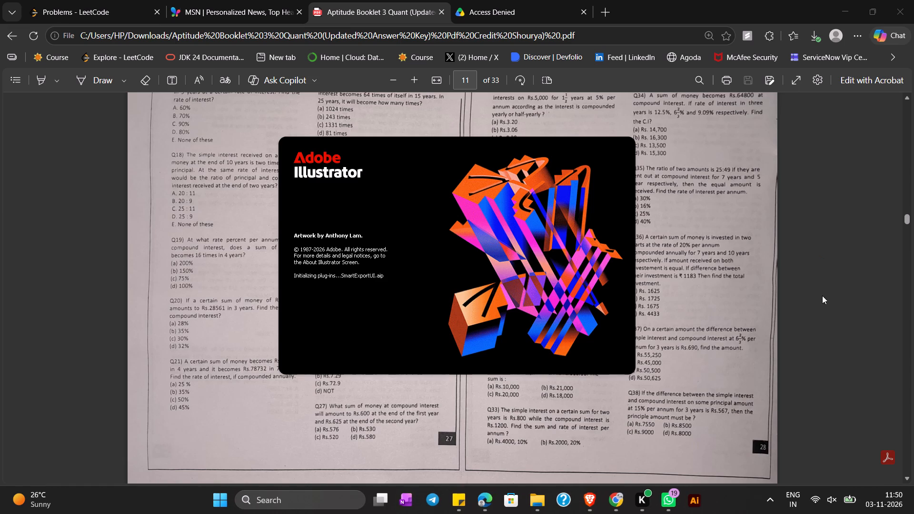
pyautogui.click(483, 499)
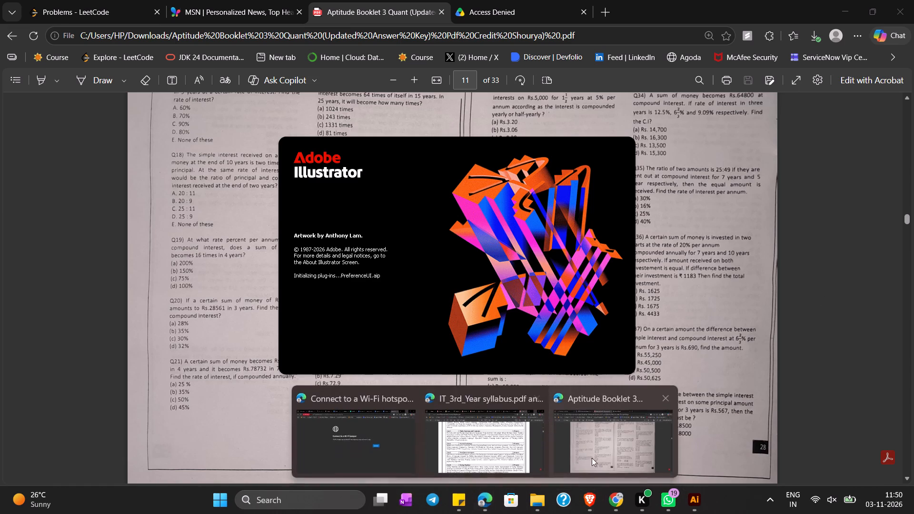
pyautogui.click(600, 453)
pyautogui.click(682, 497)
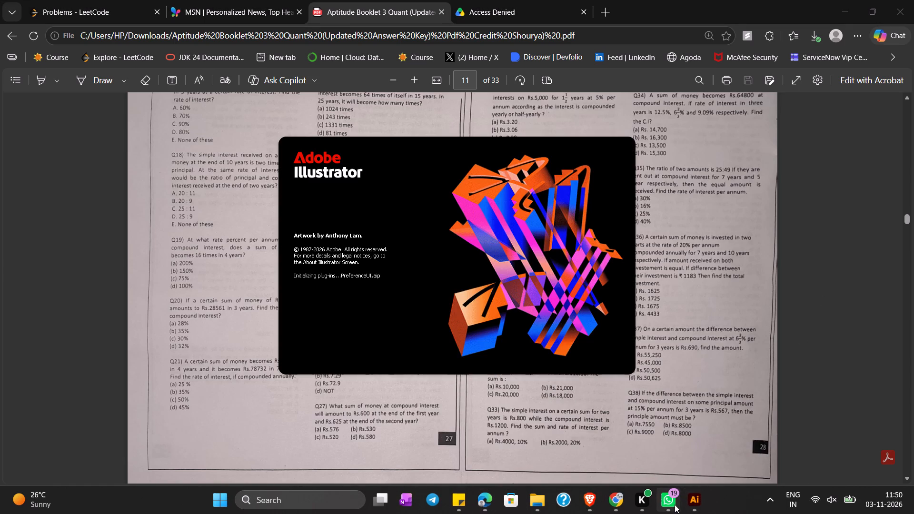
pyautogui.click(496, 497)
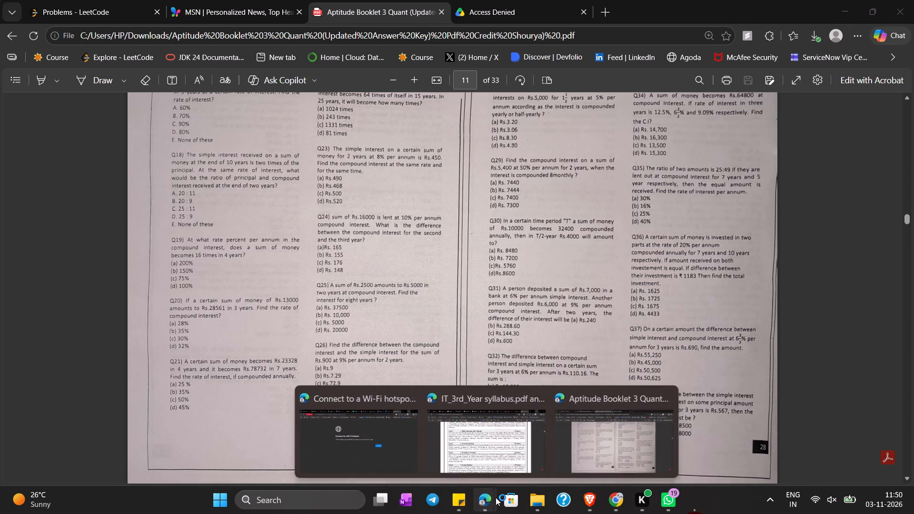
pyautogui.click(582, 450)
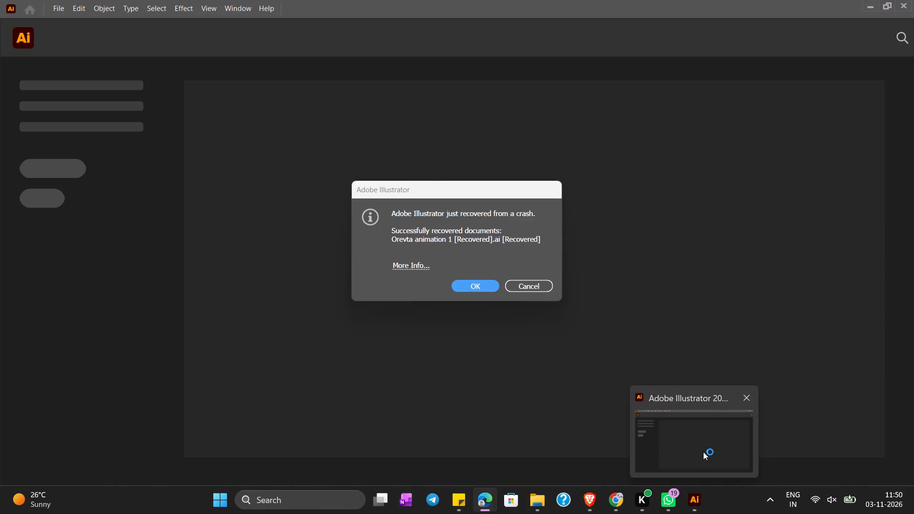
pyautogui.click(703, 448)
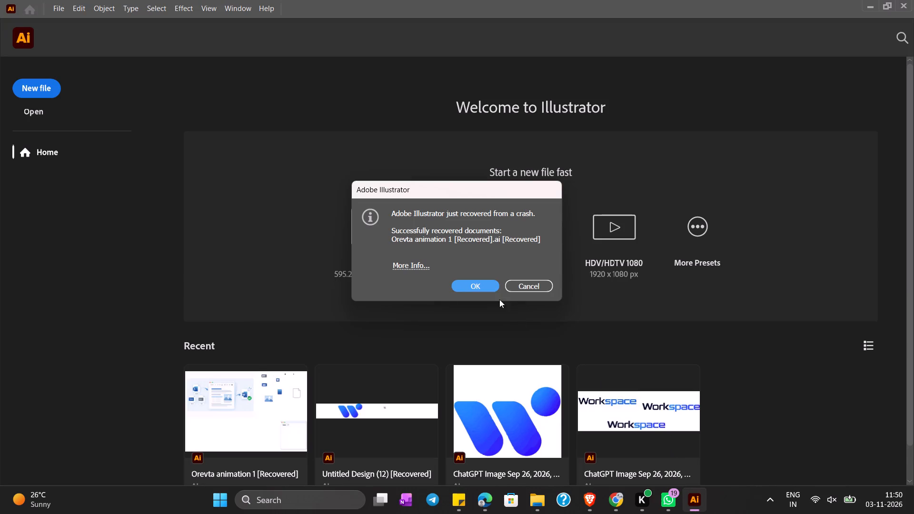
# Acknowledge the crash-recovery notice and open the recovered Orevta animation 1 document.
pyautogui.click(491, 287)
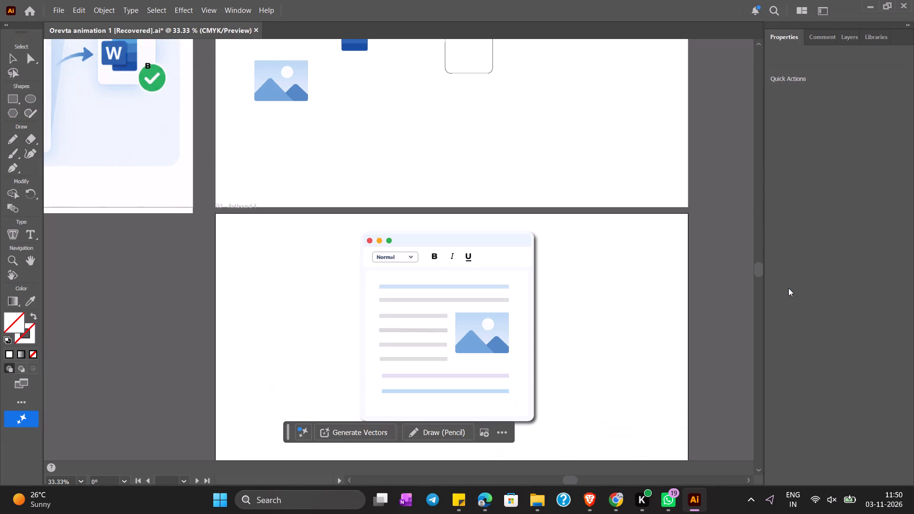
# Duplicate the blank folded-corner page outline on Artboard 1 and place the copy level with the original, just to its right.
pyautogui.scroll(2, 658, 365)
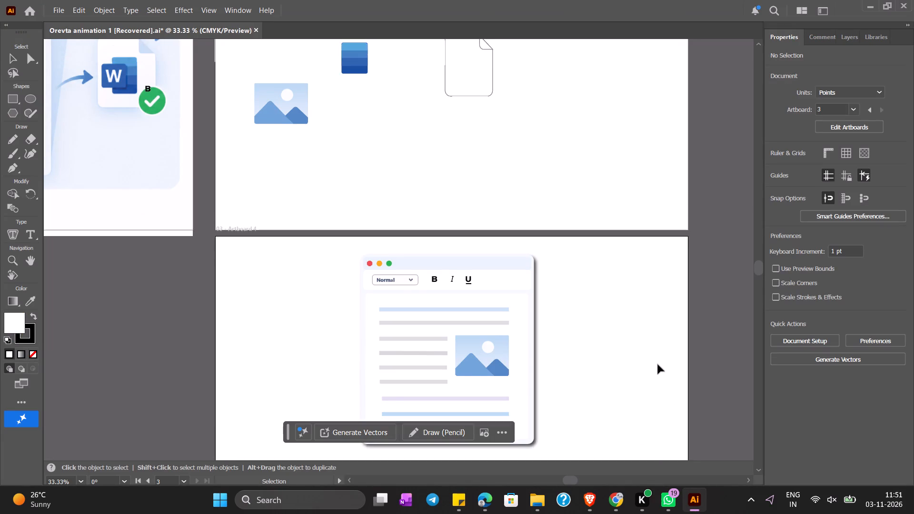
pyautogui.scroll(-3, 658, 365)
pyautogui.scroll(15, 644, 386)
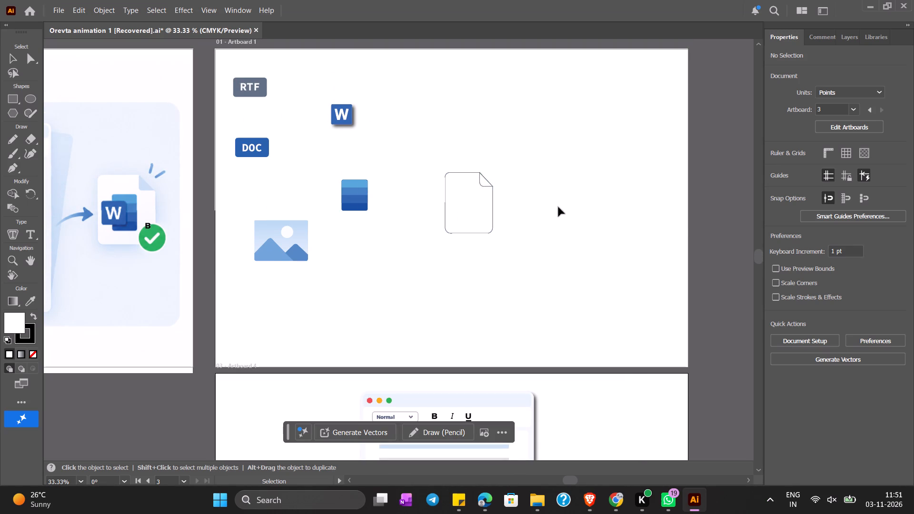
pyautogui.click(483, 209)
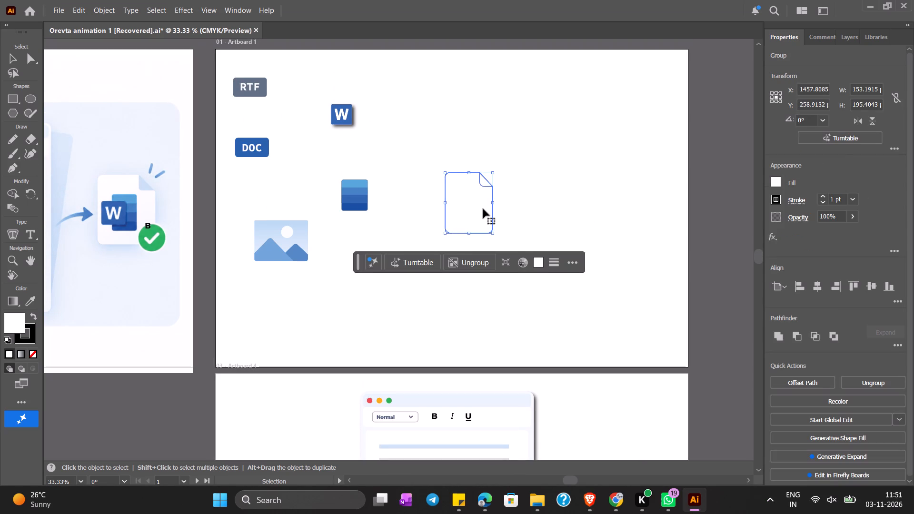
pyautogui.hotkey('ctrl', '+')
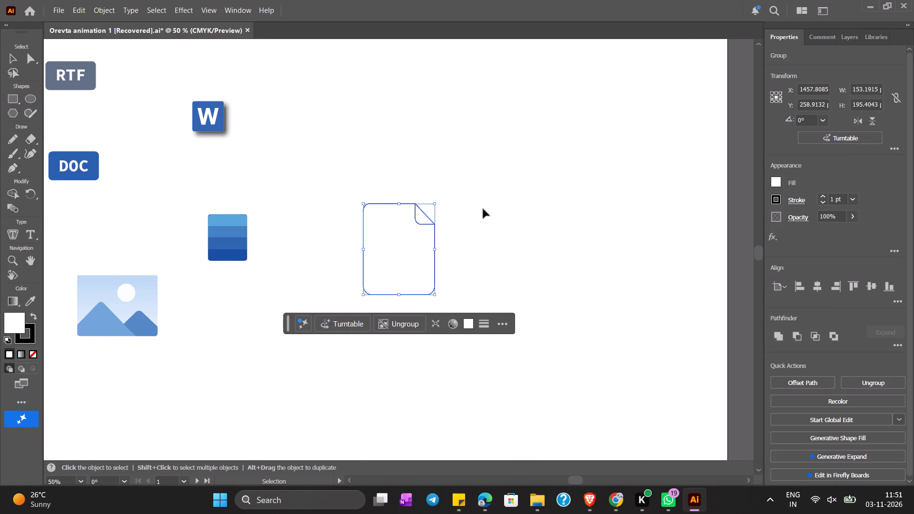
pyautogui.hscroll(3, 483, 209)
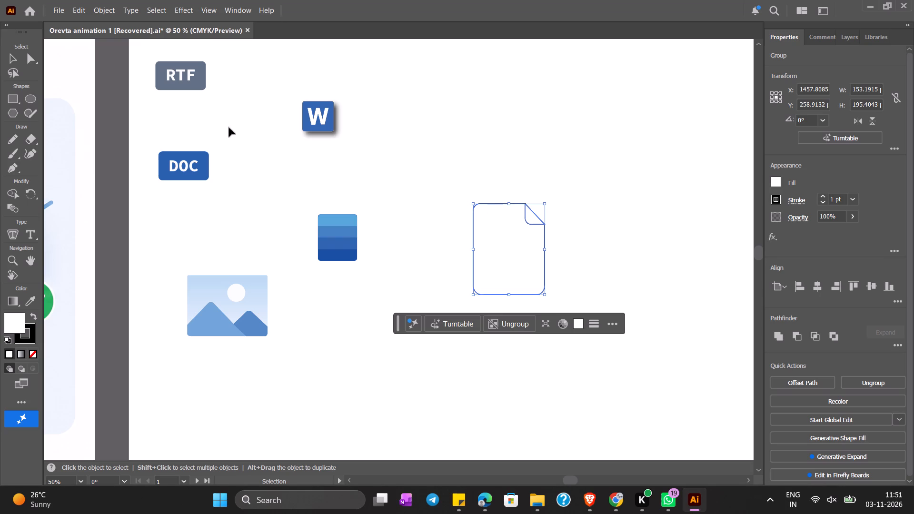
pyautogui.click(443, 172)
pyautogui.click(511, 238)
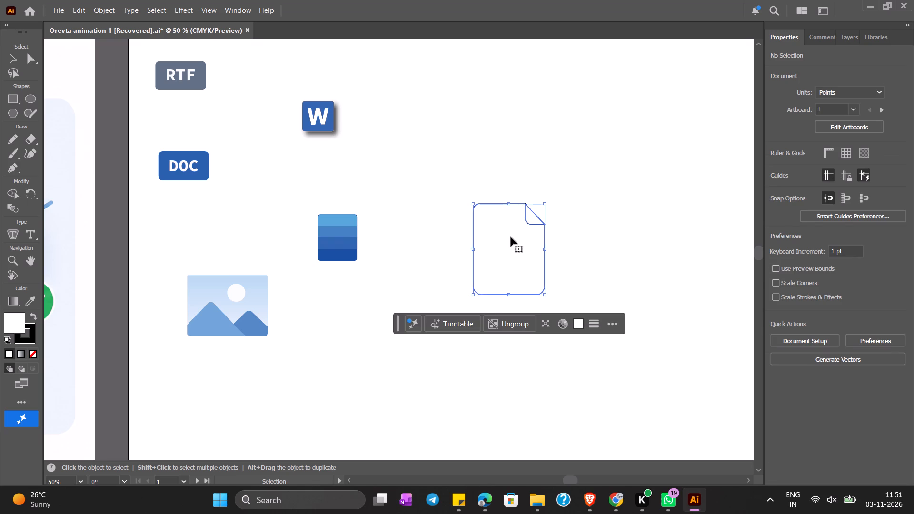
pyautogui.hotkey('ctrl', 'c')
pyautogui.hotkey('ctrl', 'v')
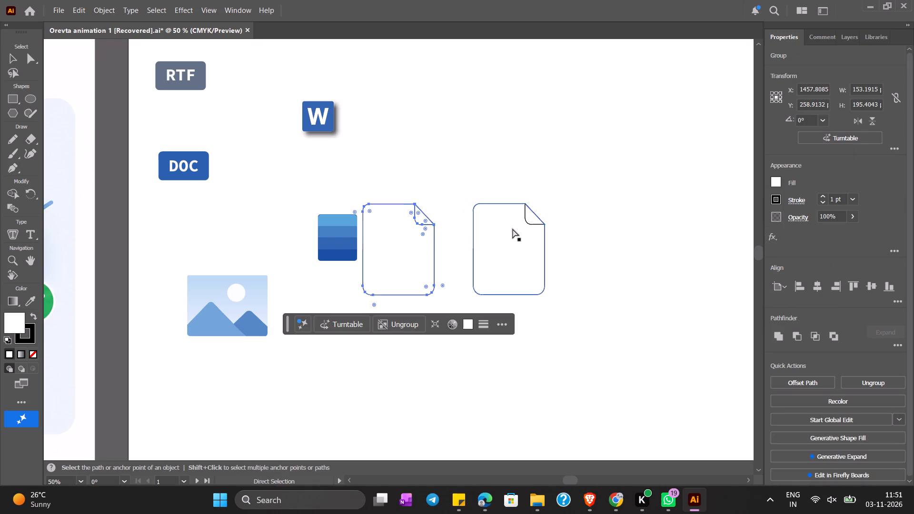
pyautogui.moveTo(405, 236); pyautogui.dragTo(610, 238)
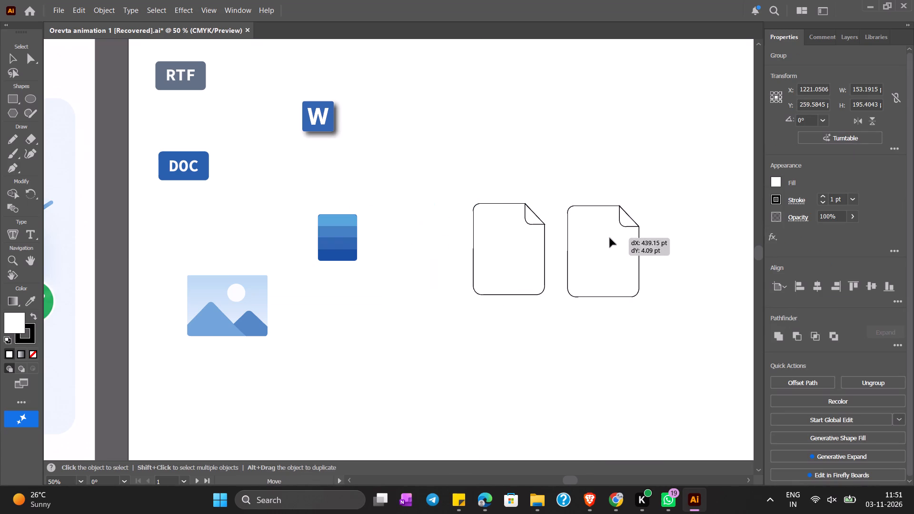
pyautogui.moveTo(610, 238); pyautogui.dragTo(603, 235)
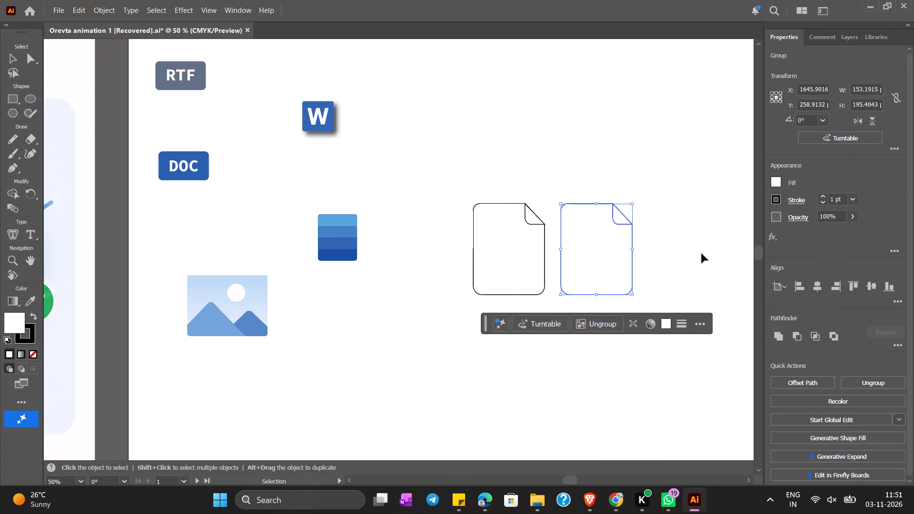
pyautogui.click(706, 253)
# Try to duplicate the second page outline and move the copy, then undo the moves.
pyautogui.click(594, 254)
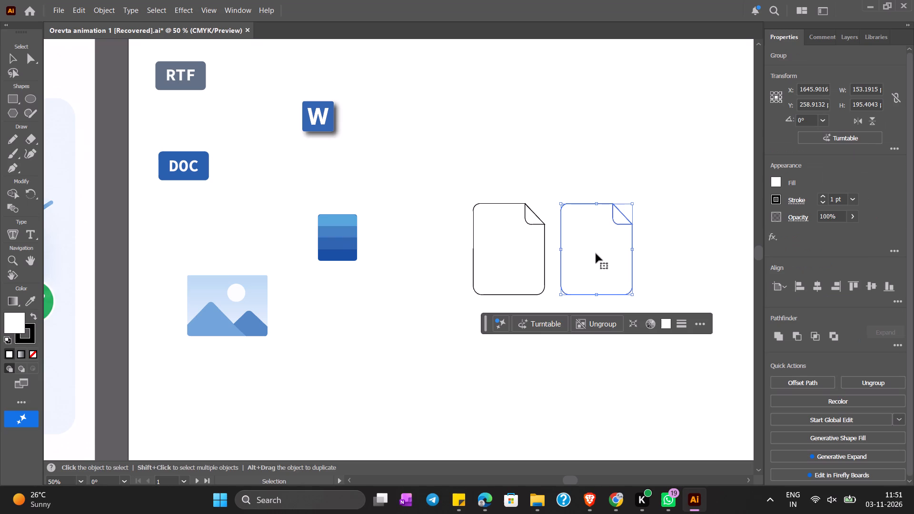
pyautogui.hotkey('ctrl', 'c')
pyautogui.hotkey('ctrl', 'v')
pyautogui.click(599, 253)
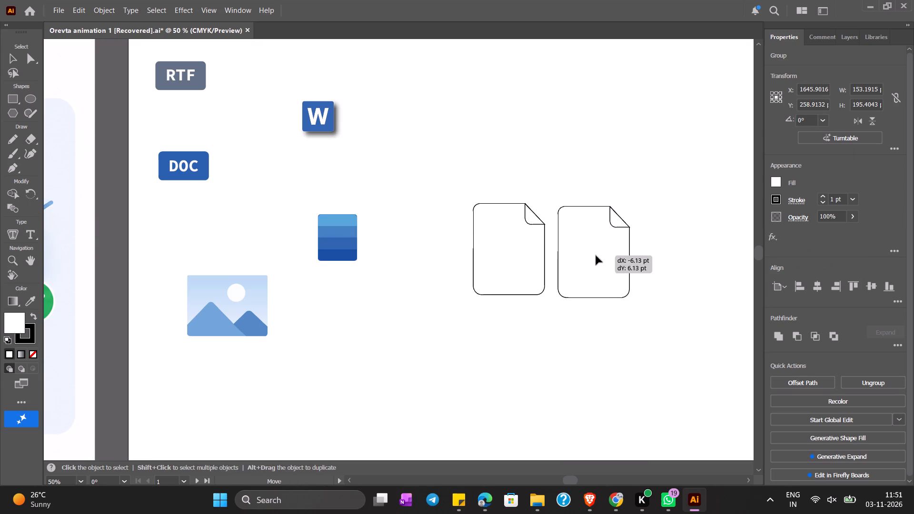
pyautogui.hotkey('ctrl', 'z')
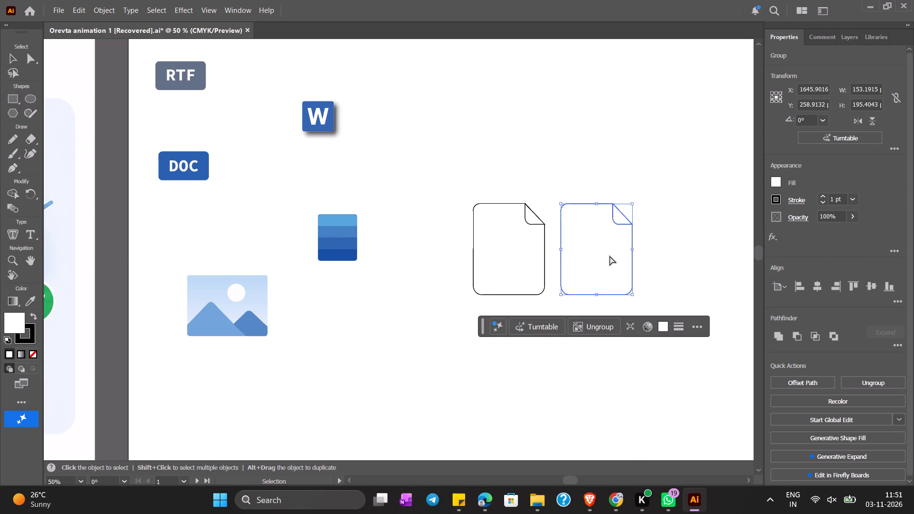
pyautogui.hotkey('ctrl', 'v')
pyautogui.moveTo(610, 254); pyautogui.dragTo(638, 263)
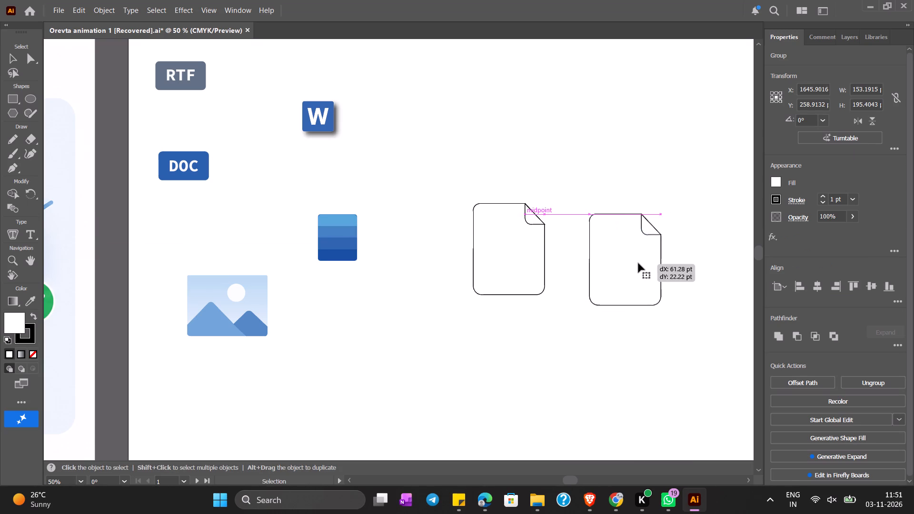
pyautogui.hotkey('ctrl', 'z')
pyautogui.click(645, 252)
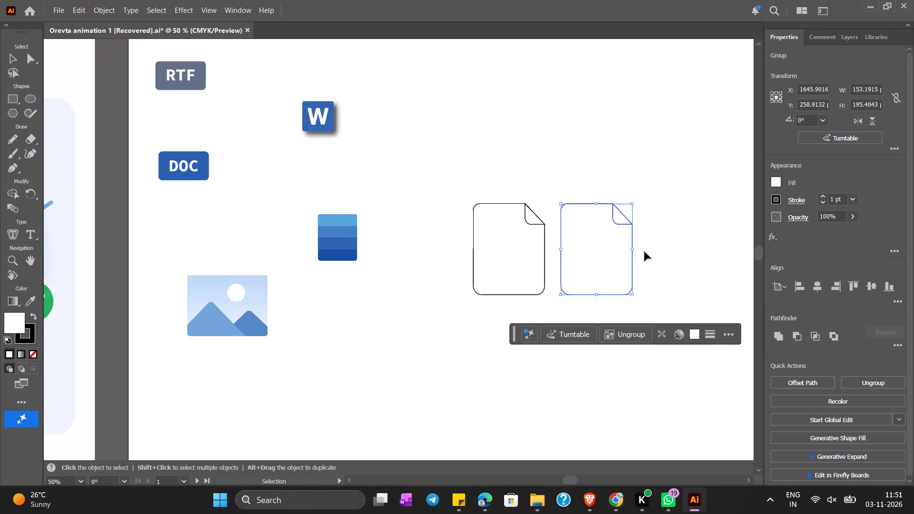
# Duplicate the original page outline and align the copy on its other side, forming an evenly spaced row of three pages.
pyautogui.click(536, 248)
pyautogui.hotkey('ctrl', 'c')
pyautogui.hotkey('ctrl', 'v')
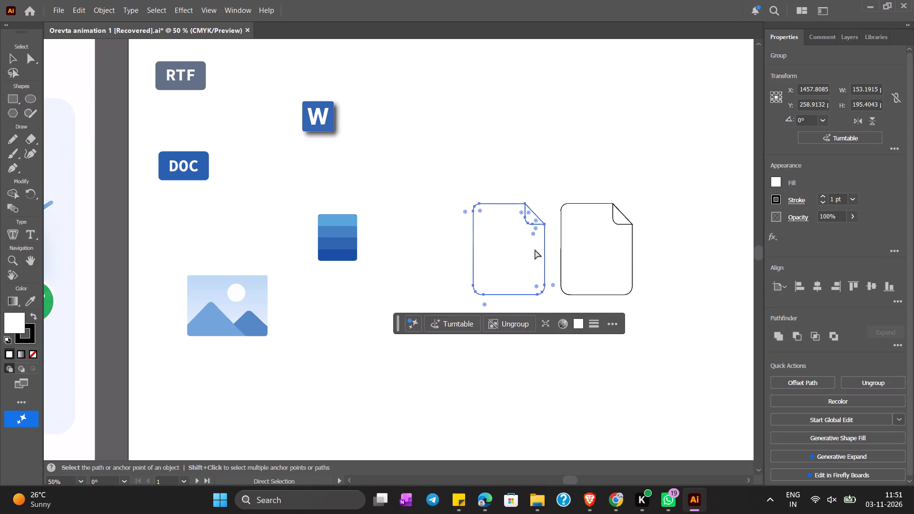
pyautogui.moveTo(382, 249); pyautogui.dragTo(407, 248)
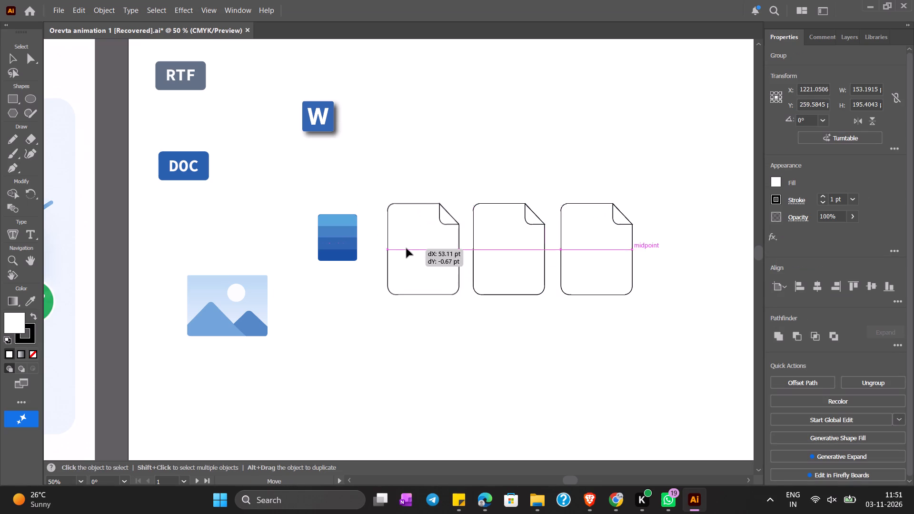
pyautogui.moveTo(407, 248); pyautogui.dragTo(406, 250)
pyautogui.click(536, 172)
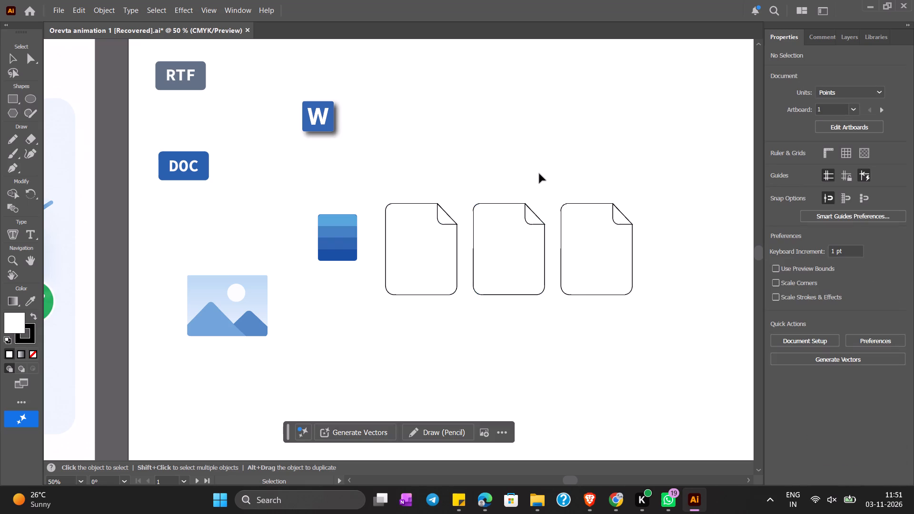
# Duplicate the four-band blue block and place the copy inside the page outline nearest to it.
pyautogui.hotkey('ctrl', '+')
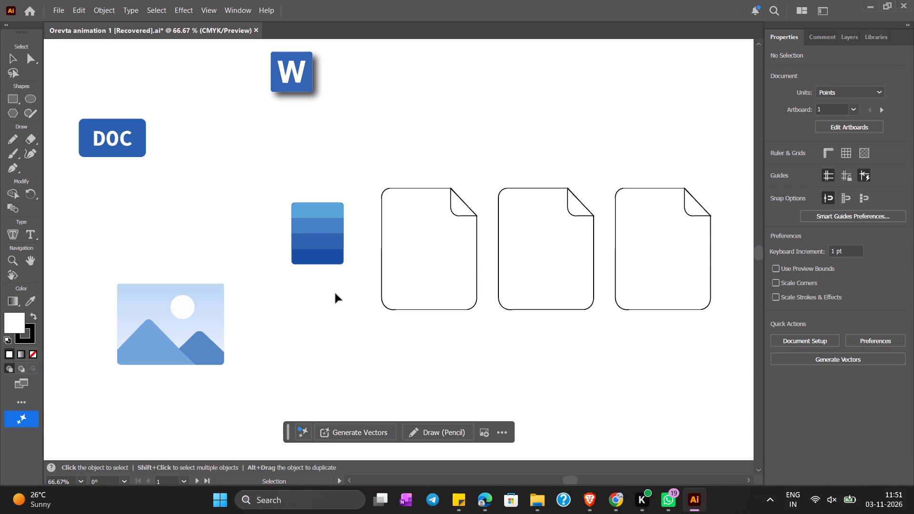
pyautogui.click(321, 227)
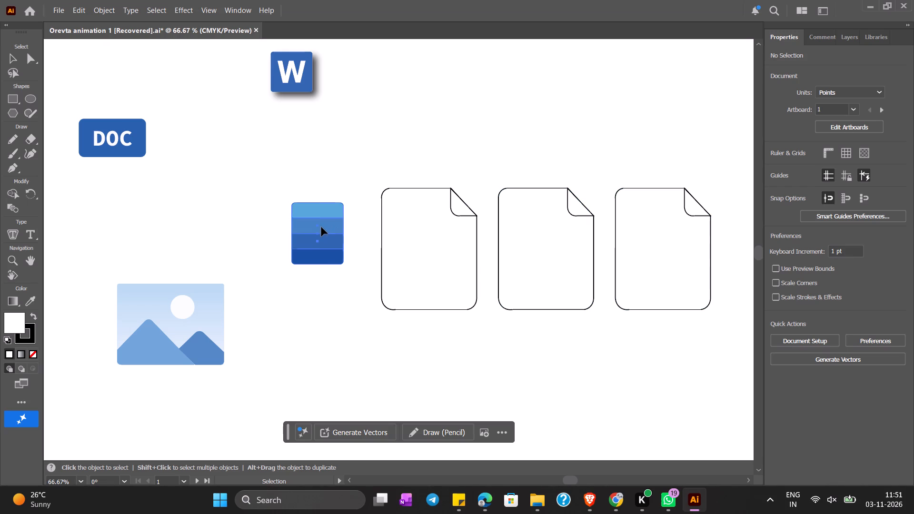
pyautogui.hotkey('ctrl', 'c')
pyautogui.keyDown('ctrl'); pyautogui.click(322, 229); pyautogui.keyUp('ctrl')
pyautogui.hotkey('ctrl', 'v')
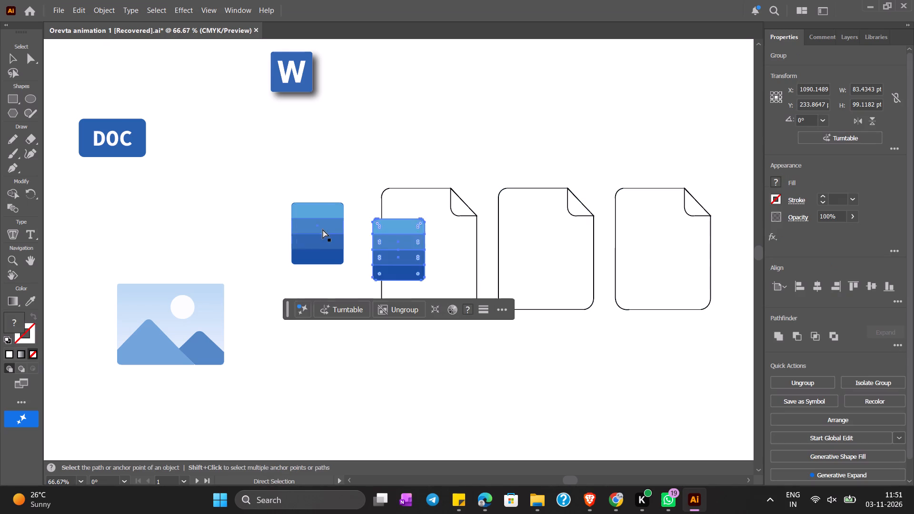
pyautogui.moveTo(400, 241); pyautogui.dragTo(425, 248)
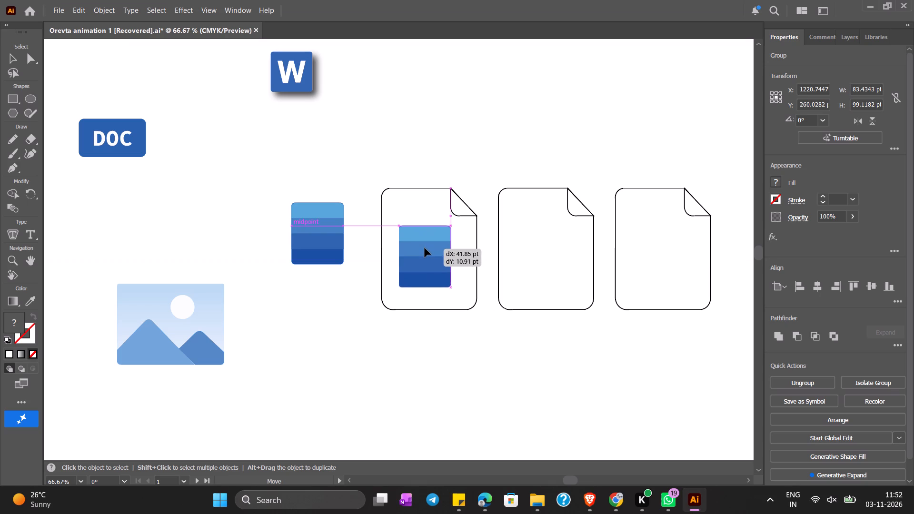
pyautogui.moveTo(425, 248); pyautogui.dragTo(425, 248)
pyautogui.click(307, 340)
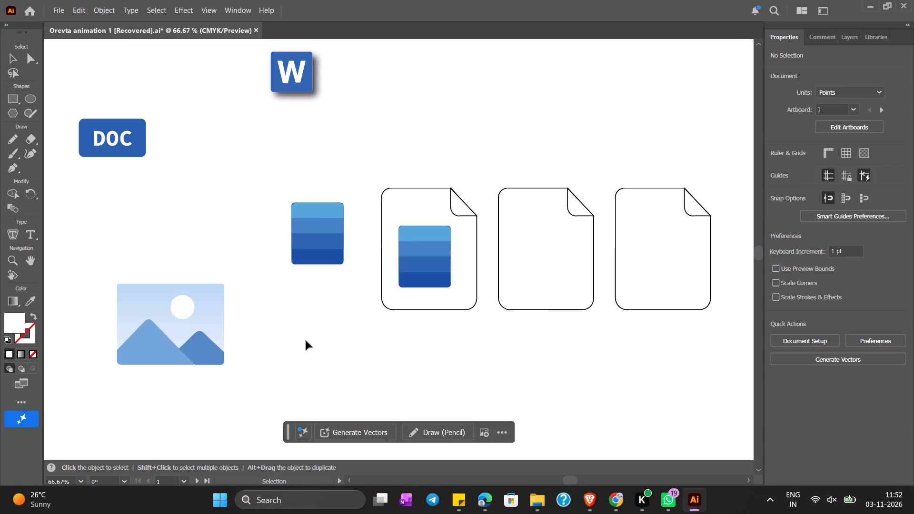
# Reposition the copied blue block lower inside its page, at about X 1259.5 pt and Y 283.4 pt.
pyautogui.moveTo(419, 258); pyautogui.dragTo(417, 265)
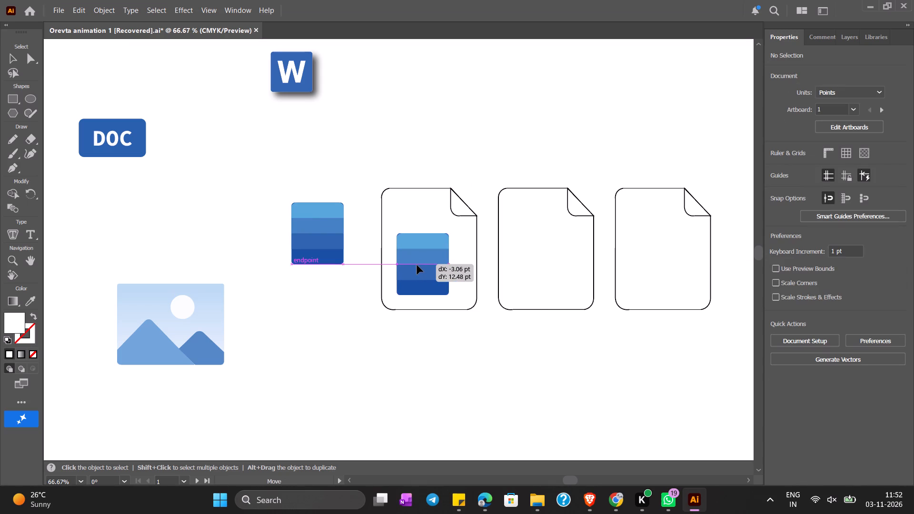
pyautogui.moveTo(417, 265); pyautogui.dragTo(417, 259)
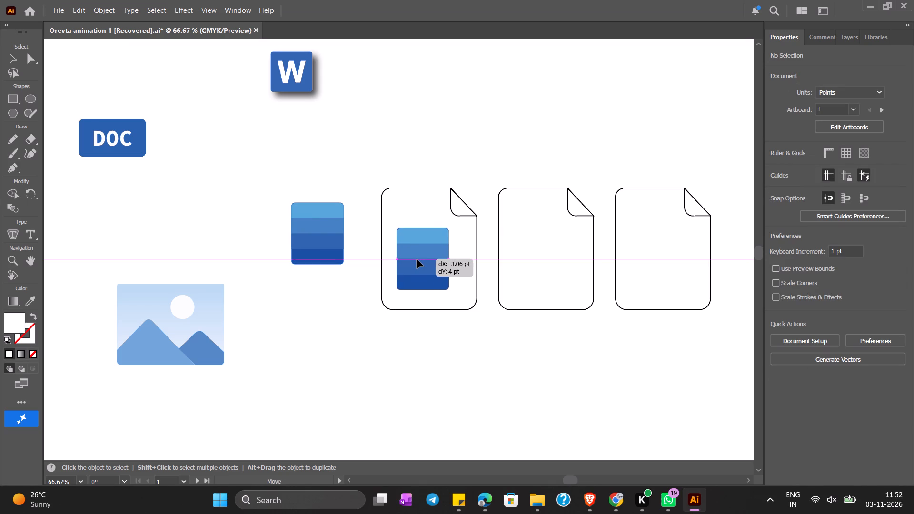
pyautogui.moveTo(417, 259); pyautogui.dragTo(415, 257)
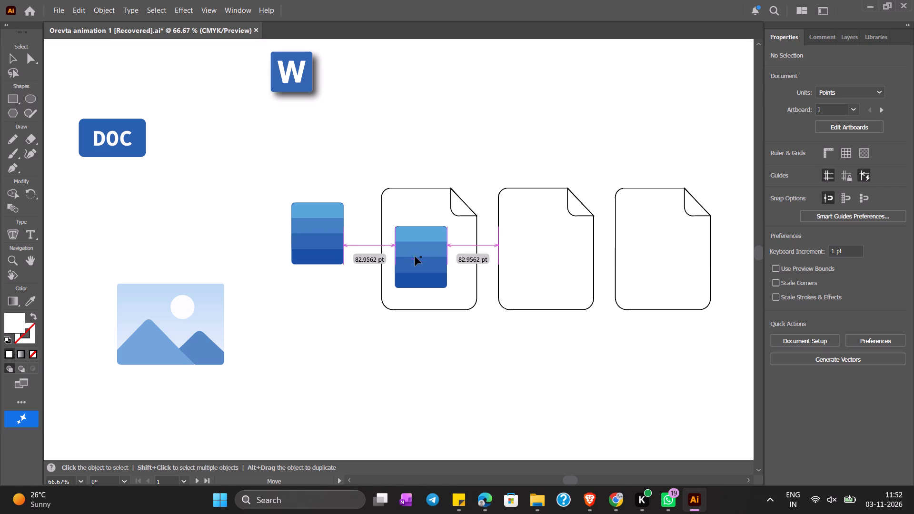
pyautogui.moveTo(415, 257); pyautogui.dragTo(415, 249)
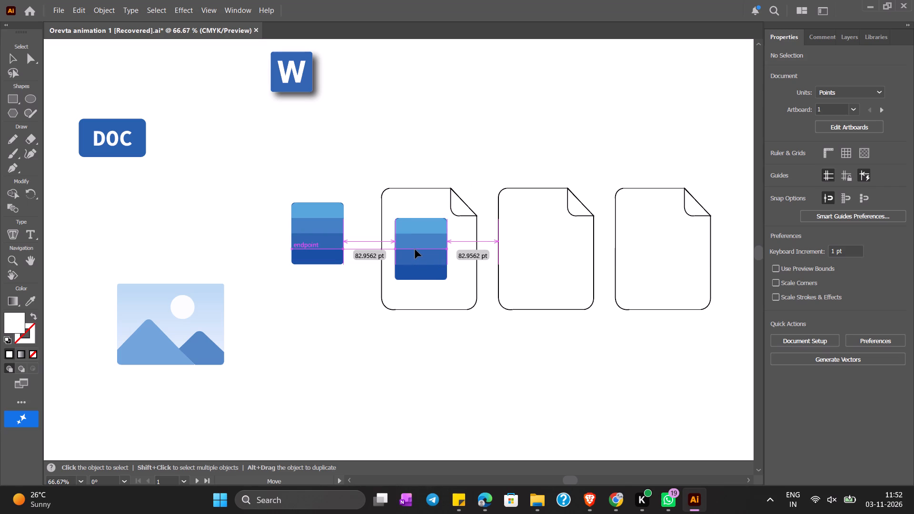
pyautogui.moveTo(415, 249); pyautogui.dragTo(417, 256)
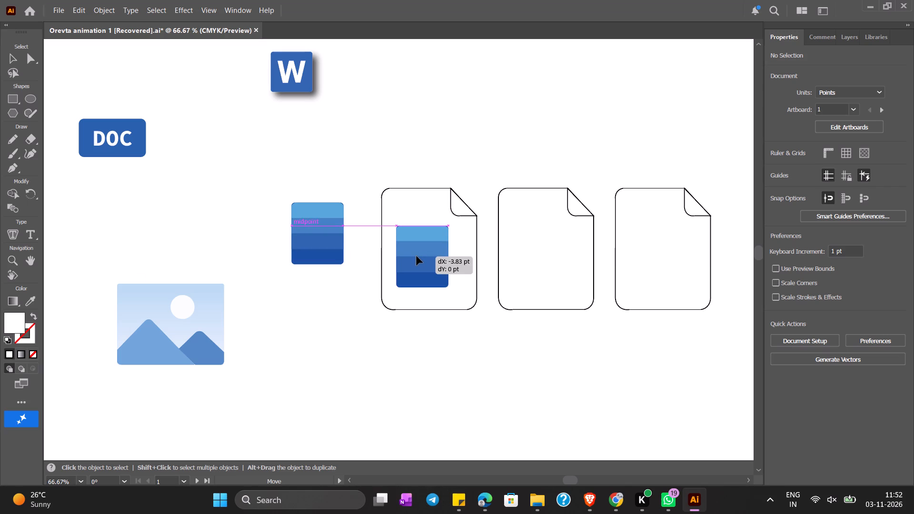
pyautogui.moveTo(417, 256); pyautogui.dragTo(417, 267)
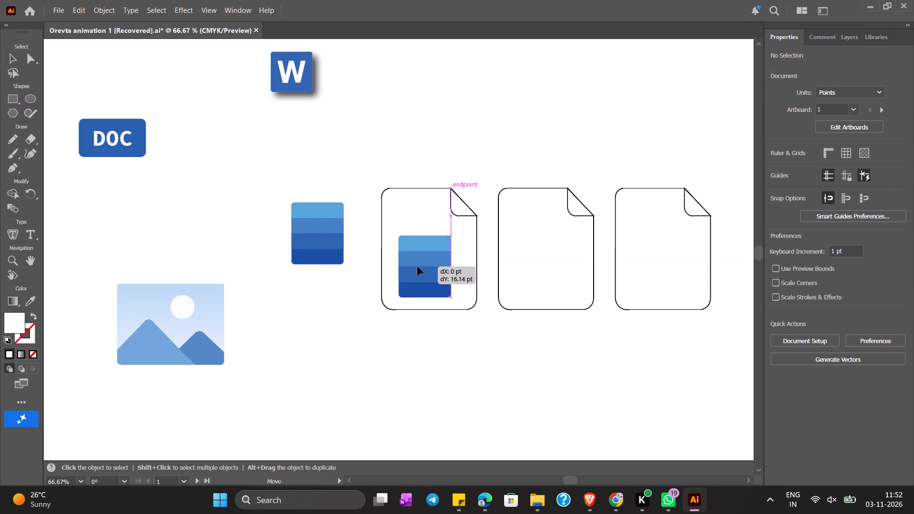
pyautogui.moveTo(417, 267); pyautogui.dragTo(417, 265)
pyautogui.hscroll(1, 485, 310)
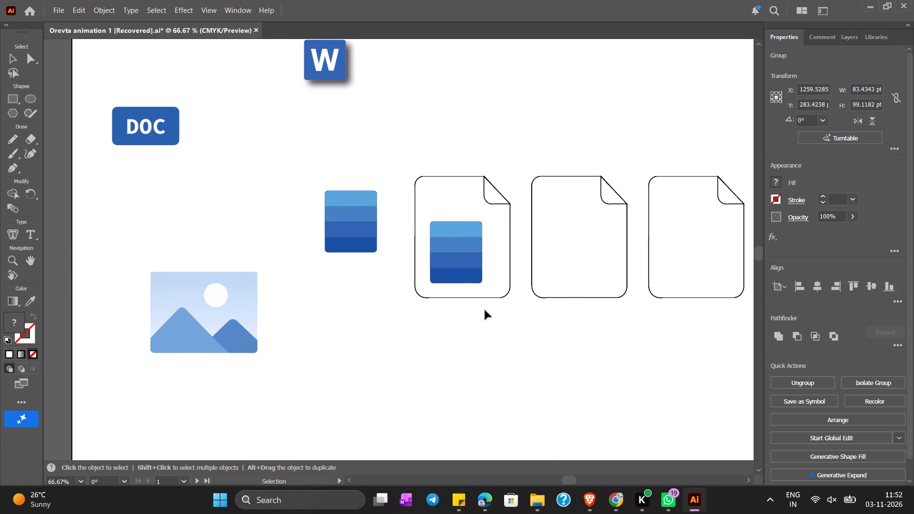
pyautogui.hscroll(1, 485, 310)
# Switch to the Edge browser window showing the Aptitude Booklet 3 Quant PDF.
pyautogui.click(491, 504)
pyautogui.click(620, 445)
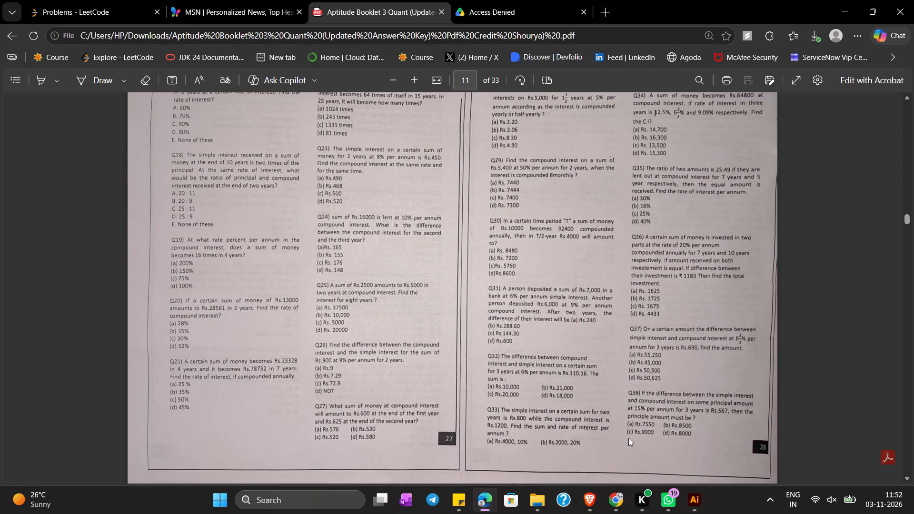